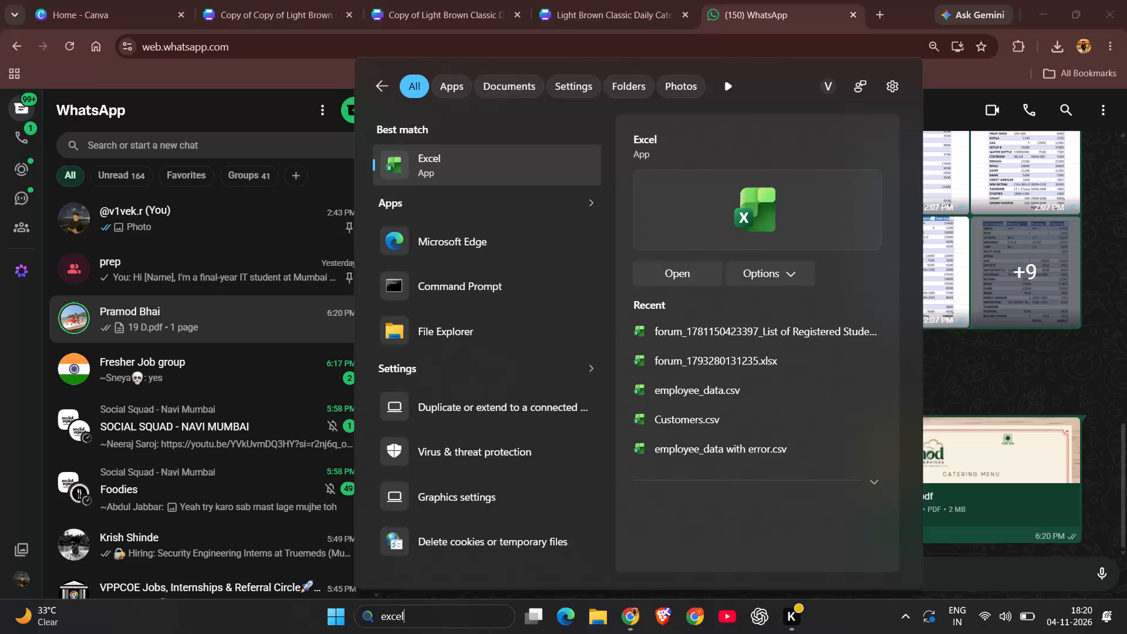
Launch Excel from the search results.
left_click(477, 177)
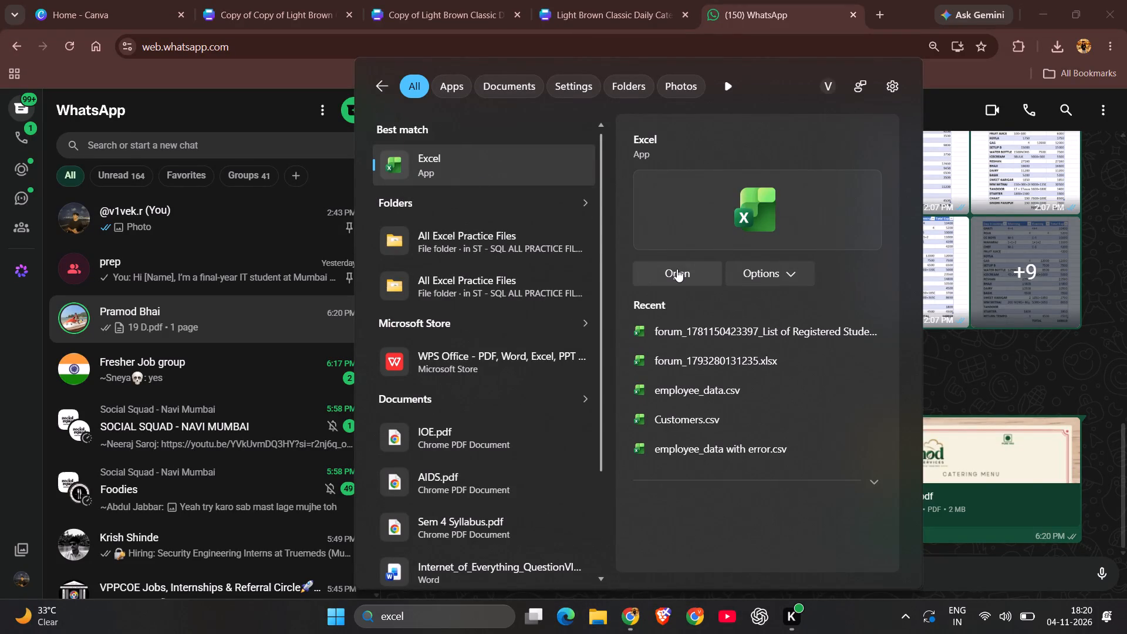
left_click(677, 269)
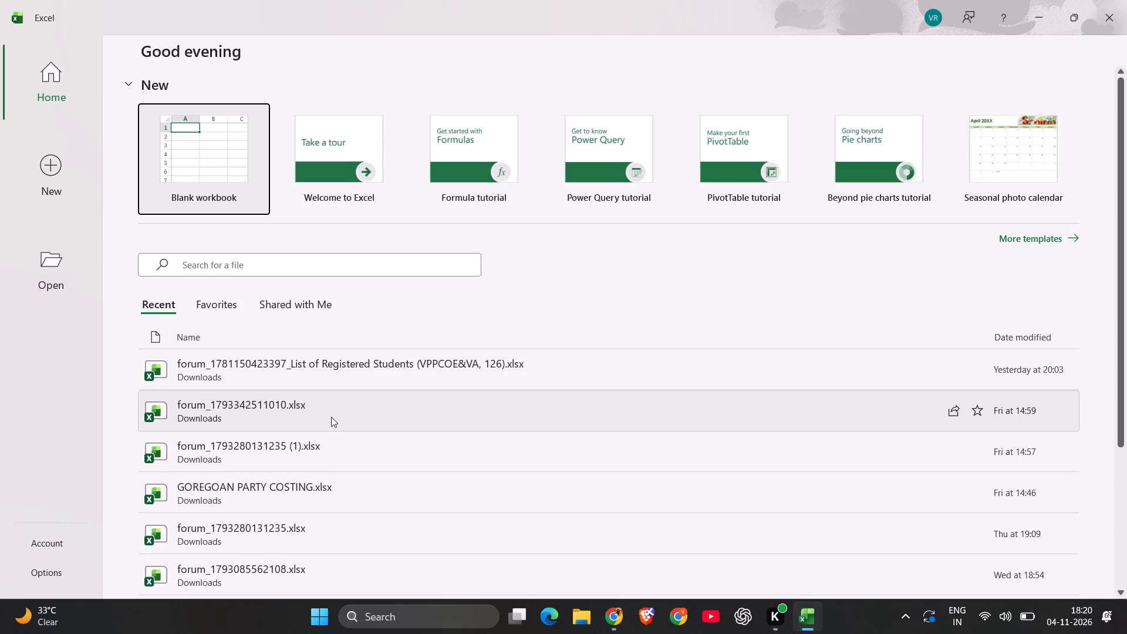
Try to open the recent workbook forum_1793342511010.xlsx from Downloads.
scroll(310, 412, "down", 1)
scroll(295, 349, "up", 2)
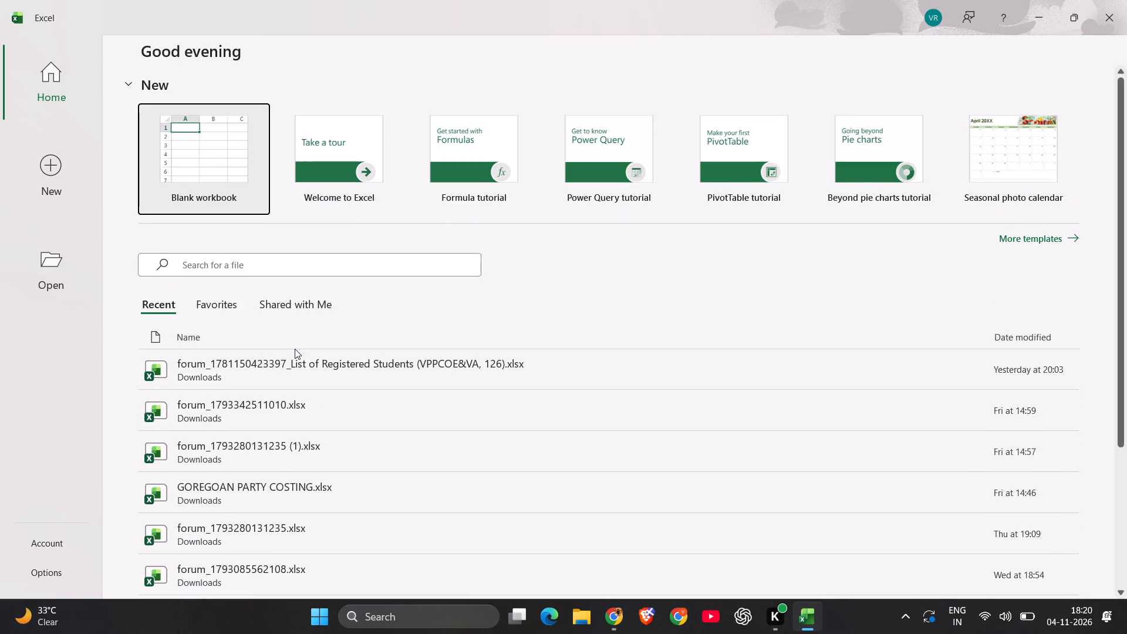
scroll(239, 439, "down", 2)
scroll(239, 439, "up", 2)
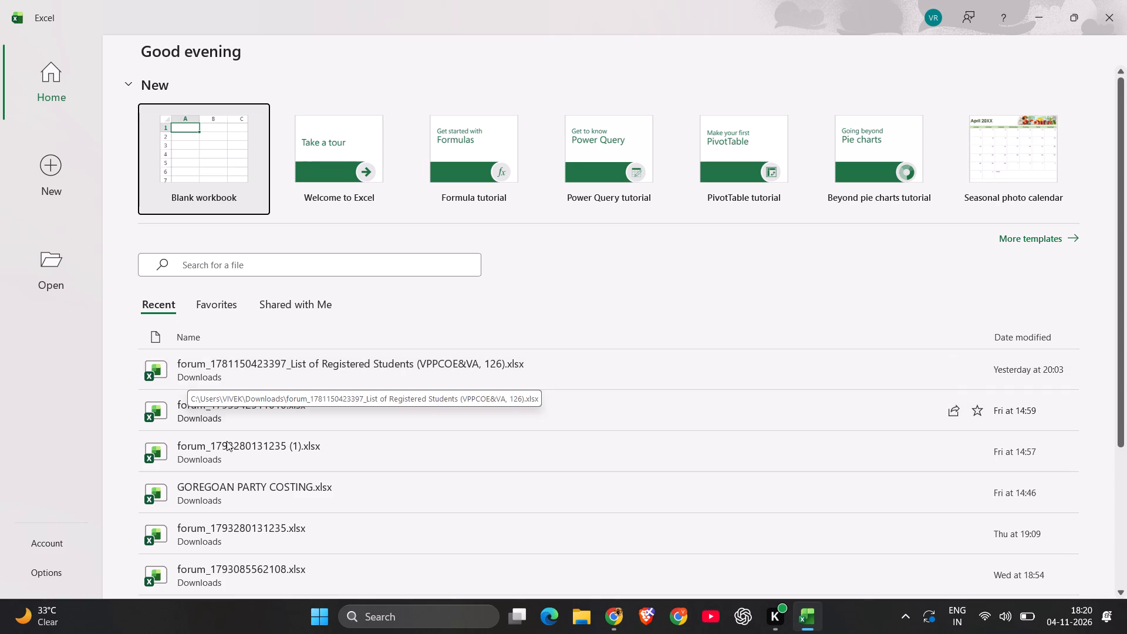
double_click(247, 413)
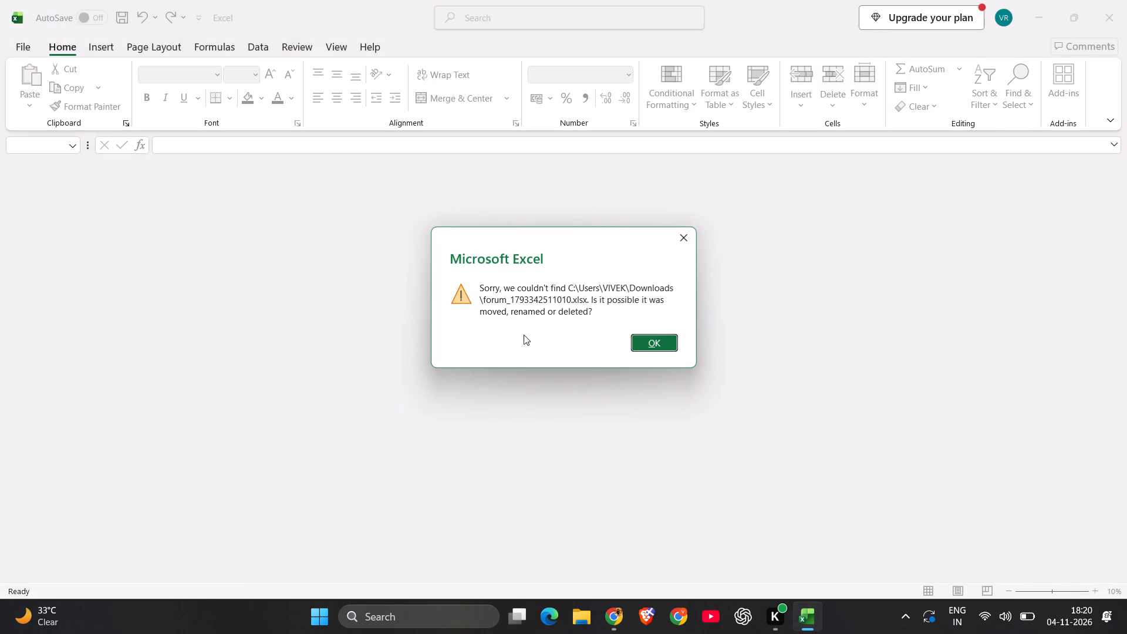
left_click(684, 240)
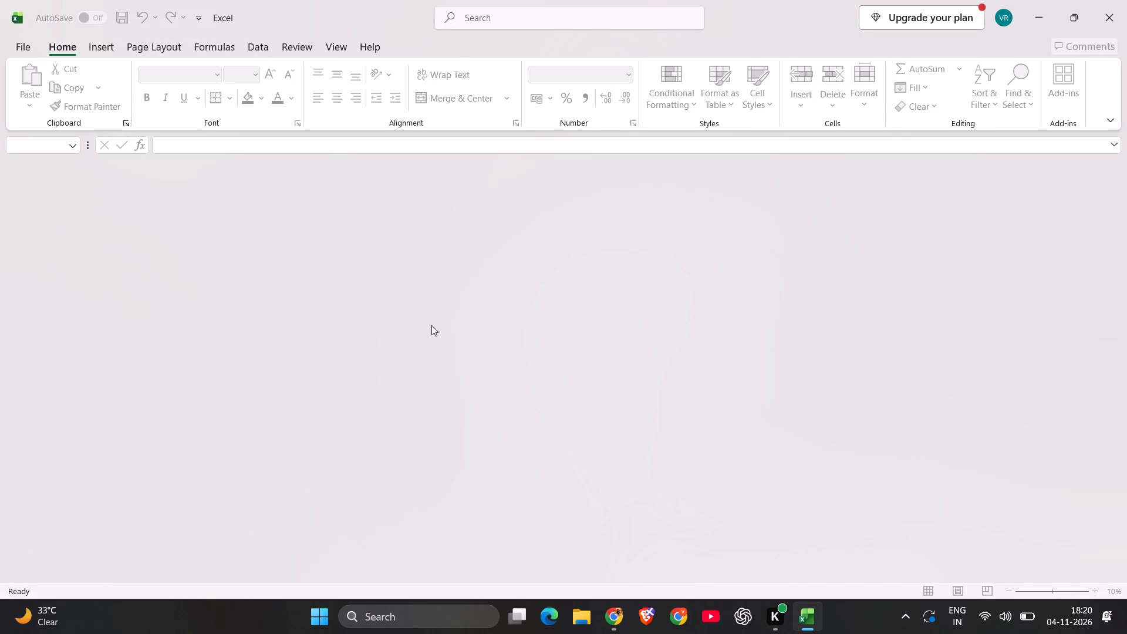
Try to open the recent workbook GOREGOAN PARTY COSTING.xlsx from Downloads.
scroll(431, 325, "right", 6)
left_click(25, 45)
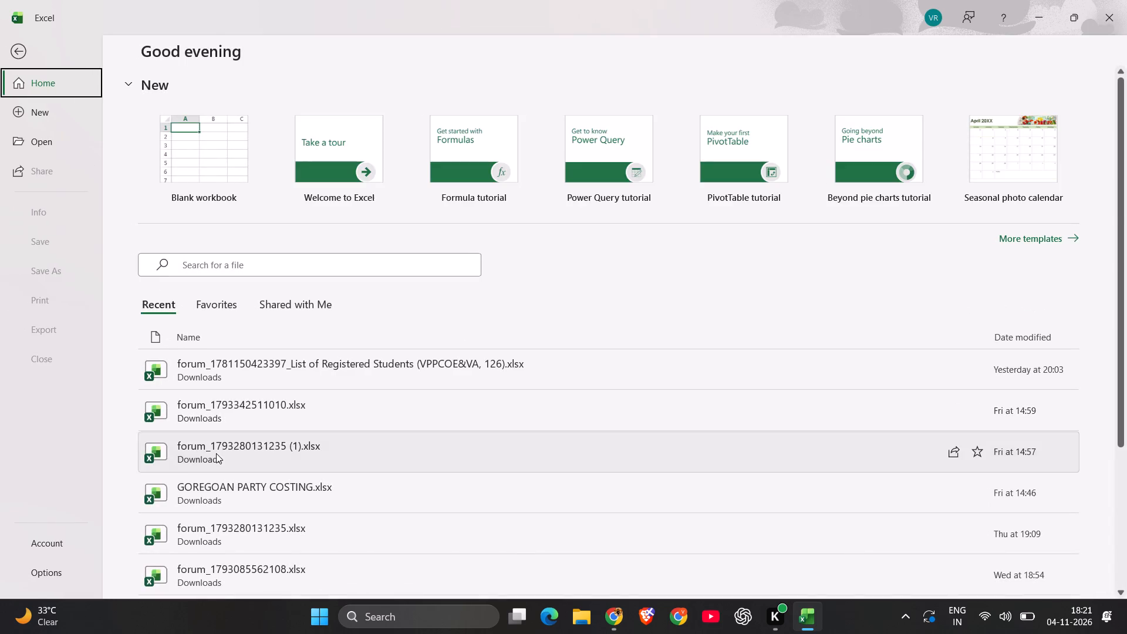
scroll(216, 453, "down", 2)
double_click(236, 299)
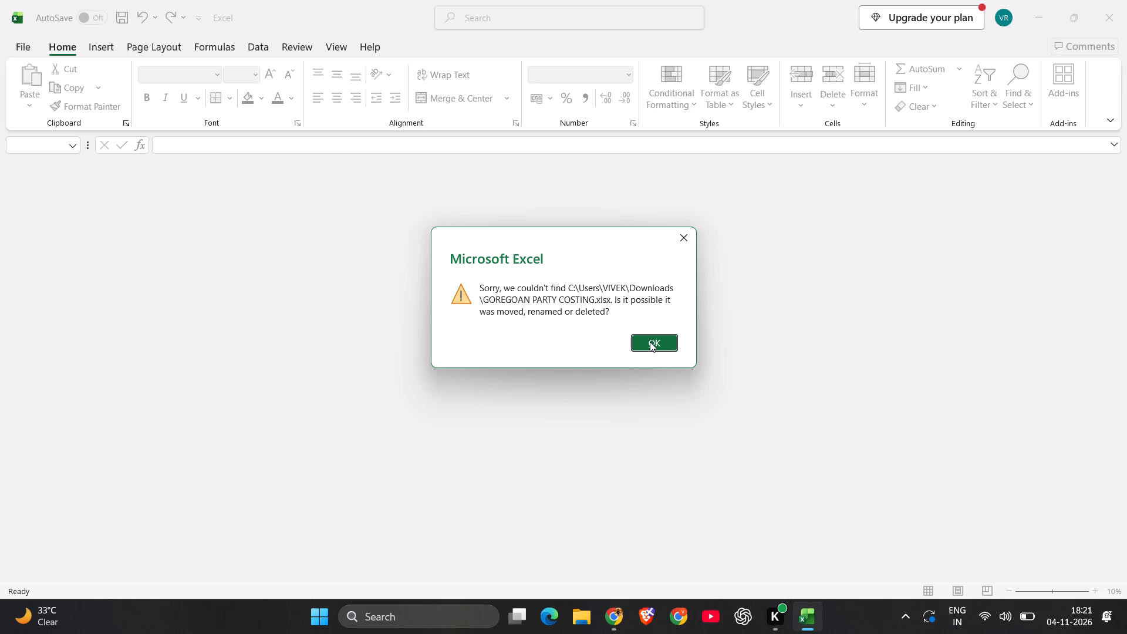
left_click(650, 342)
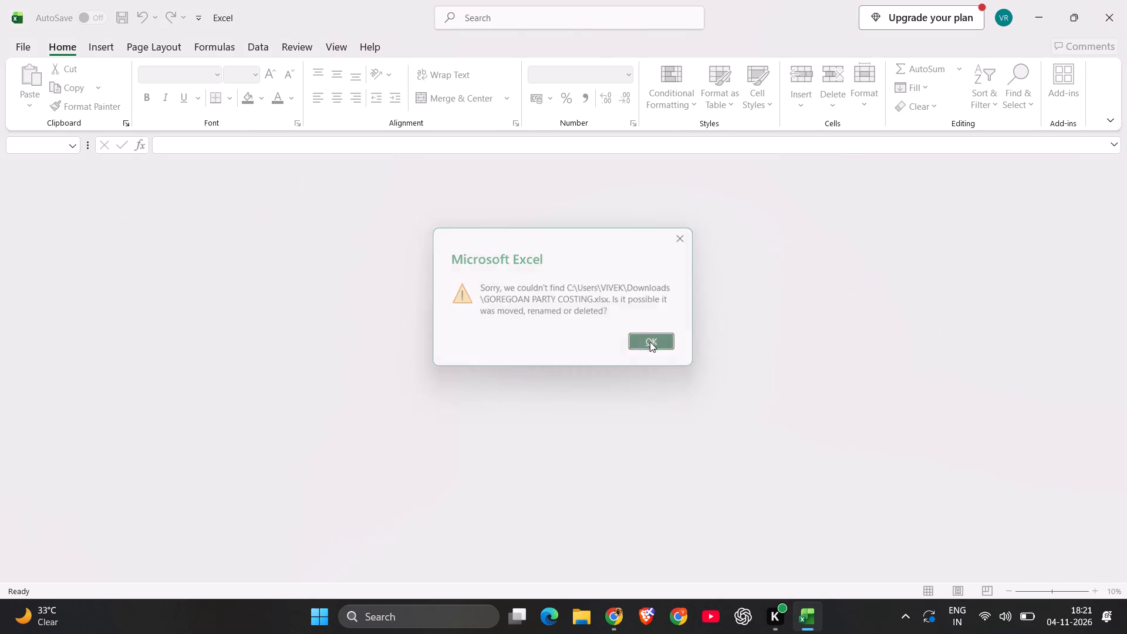
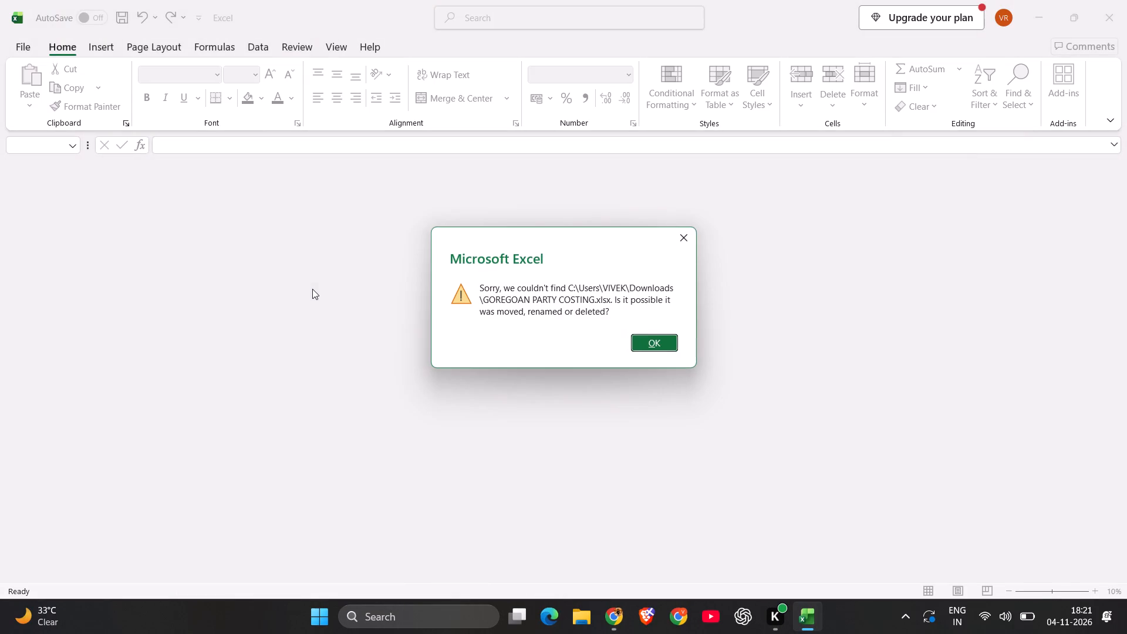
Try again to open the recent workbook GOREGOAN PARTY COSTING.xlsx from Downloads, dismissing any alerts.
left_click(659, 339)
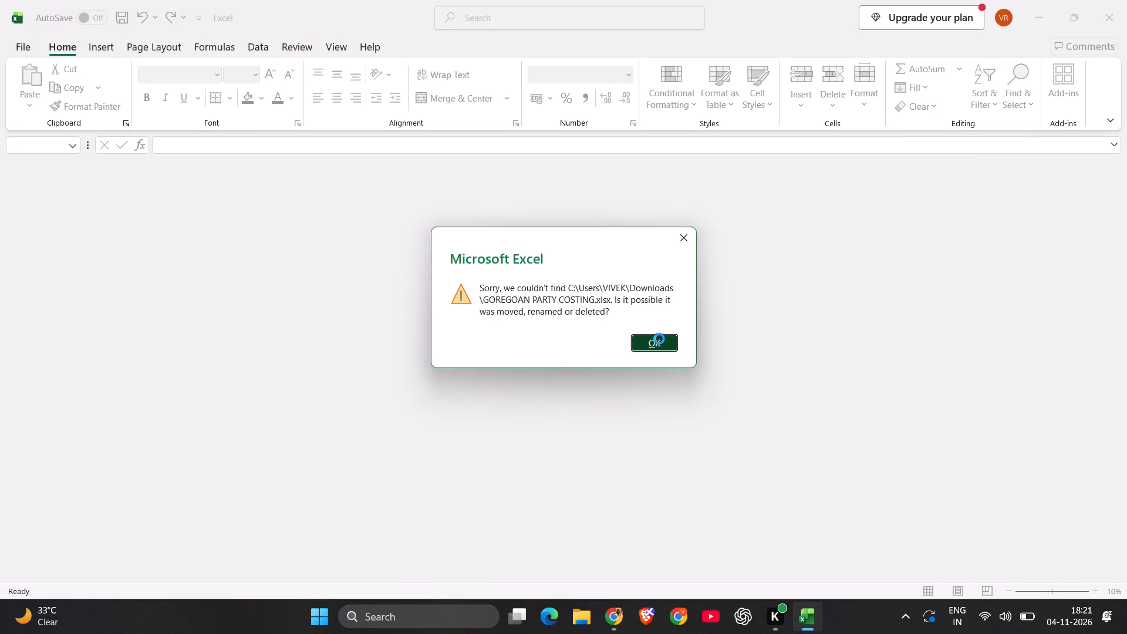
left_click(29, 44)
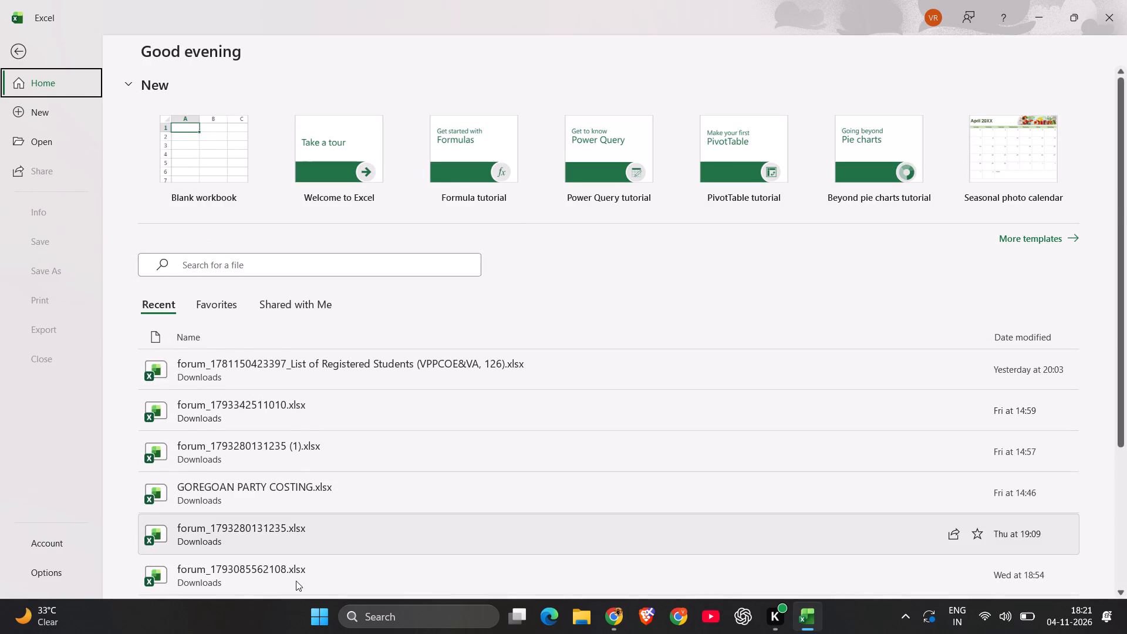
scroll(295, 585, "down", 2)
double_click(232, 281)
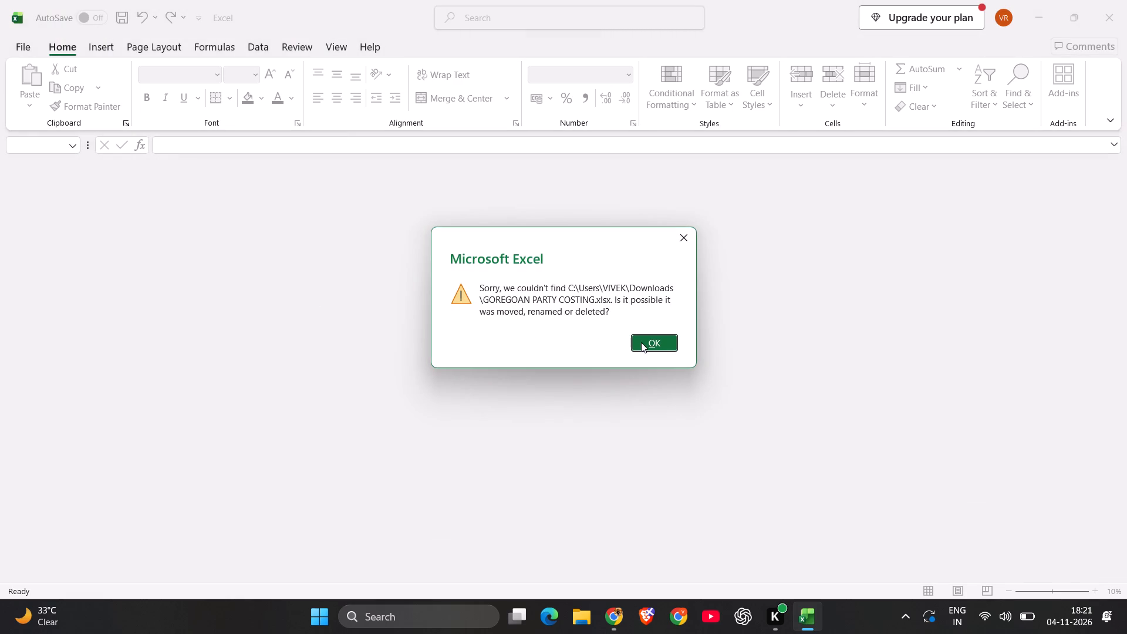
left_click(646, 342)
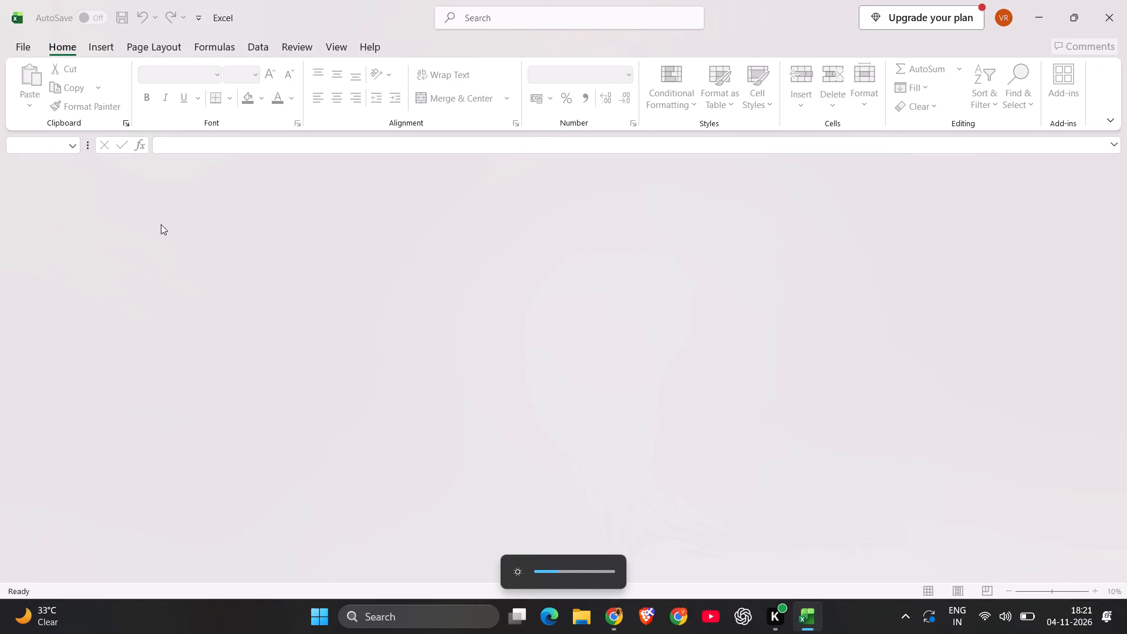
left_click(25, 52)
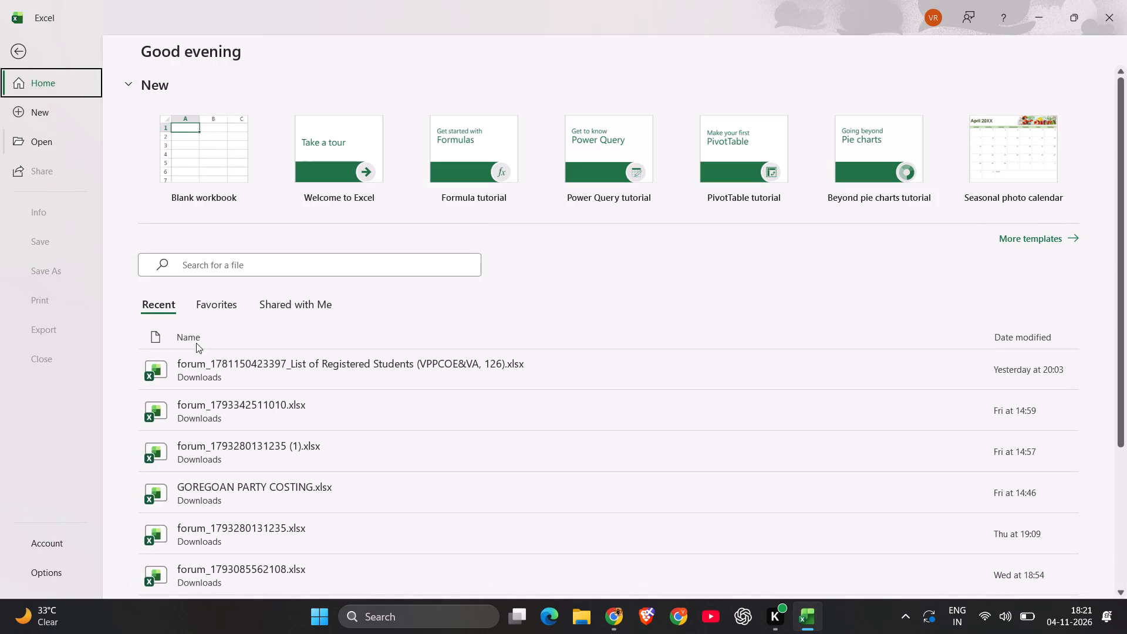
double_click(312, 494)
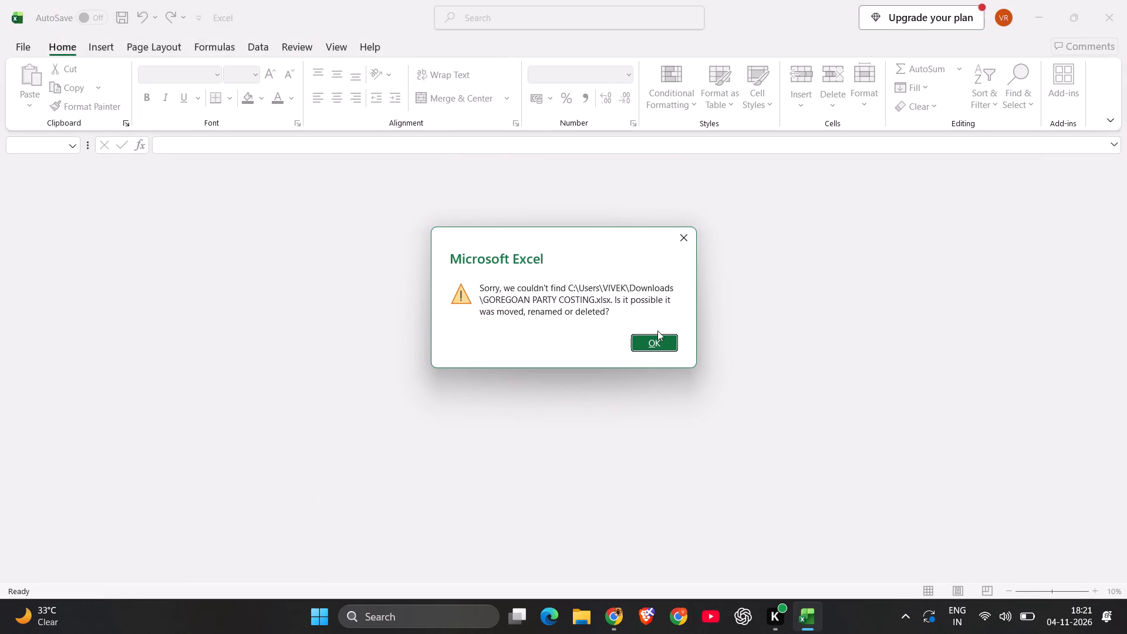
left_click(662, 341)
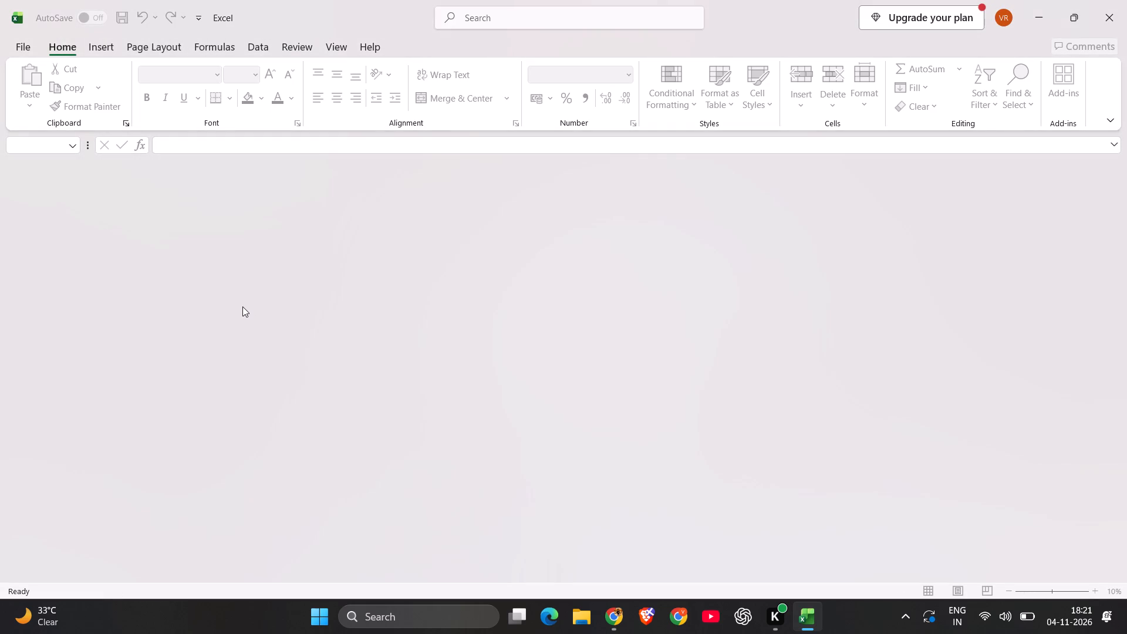
Create a new blank workbook.
left_click(20, 44)
left_click(207, 177)
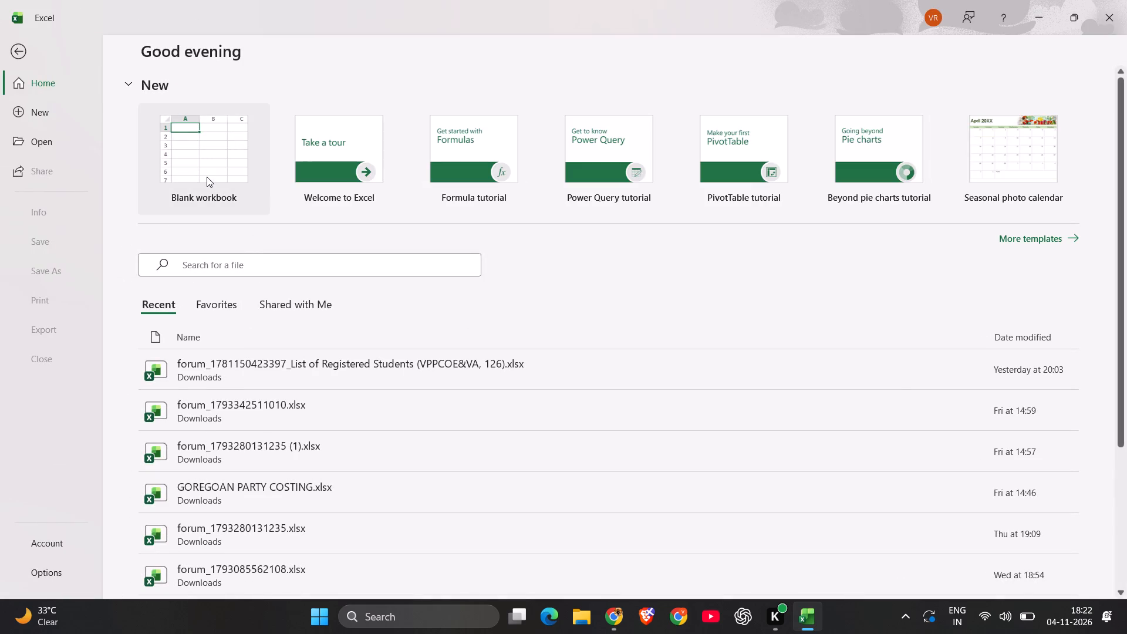
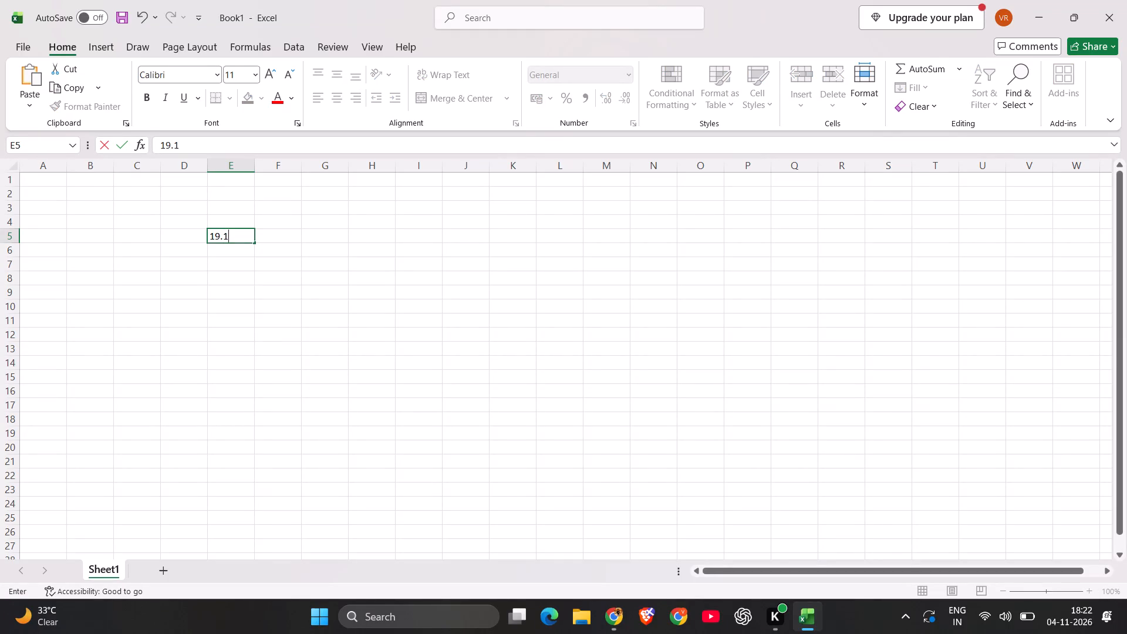
Continue the date entry in cell E5 of the blank sheet so it reads 19.11.
type("1.")
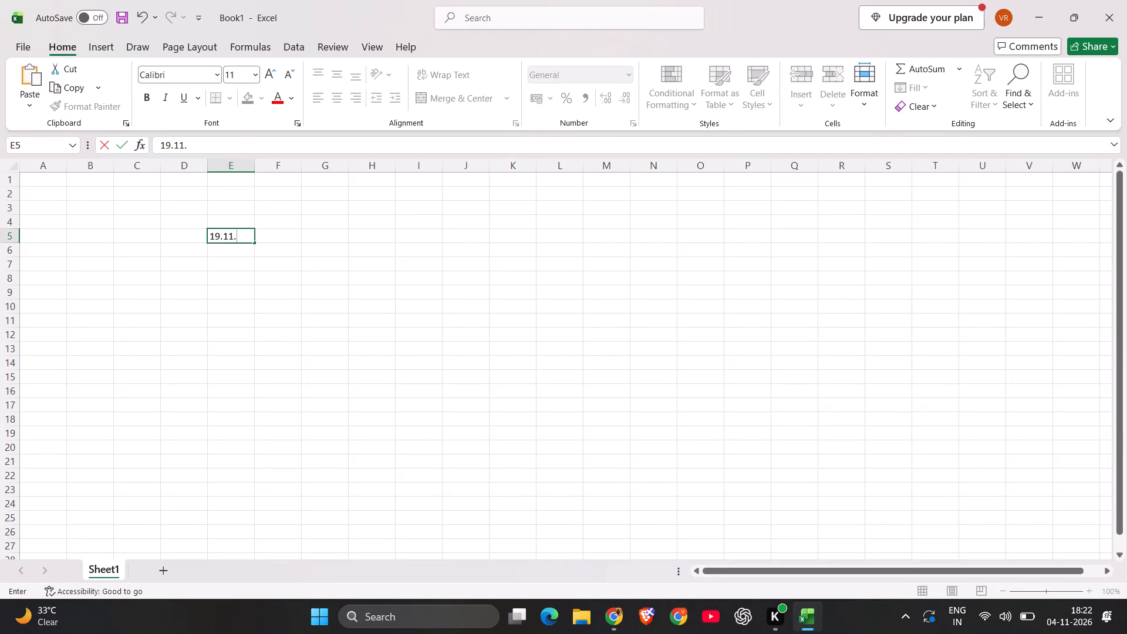
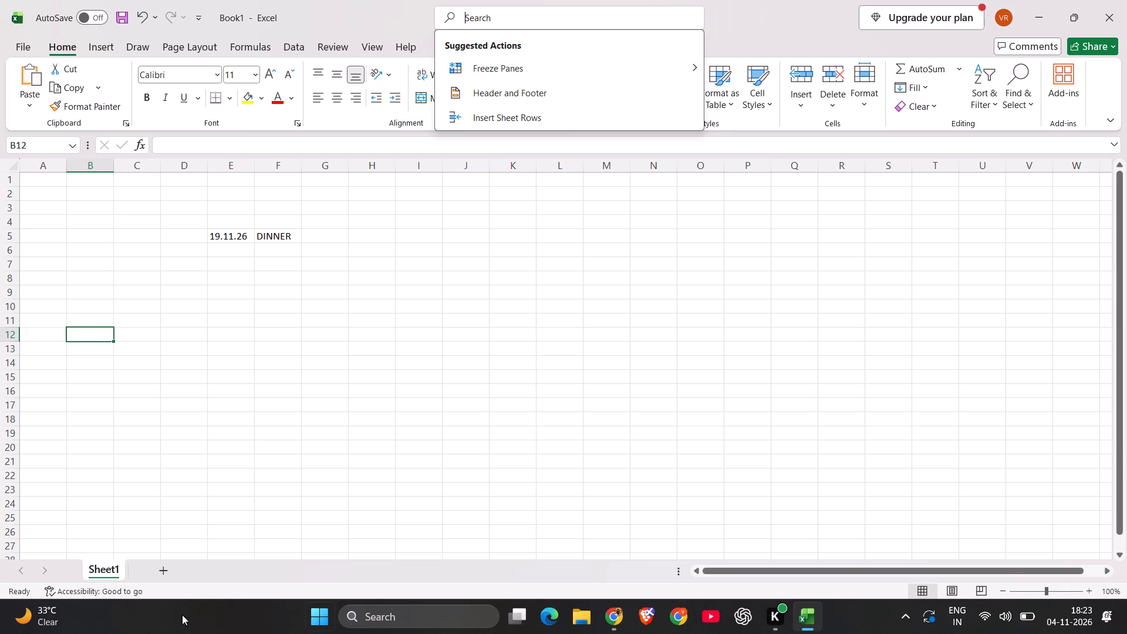
Switch to the Windows search and look for files matching GORE.
left_click(474, 622)
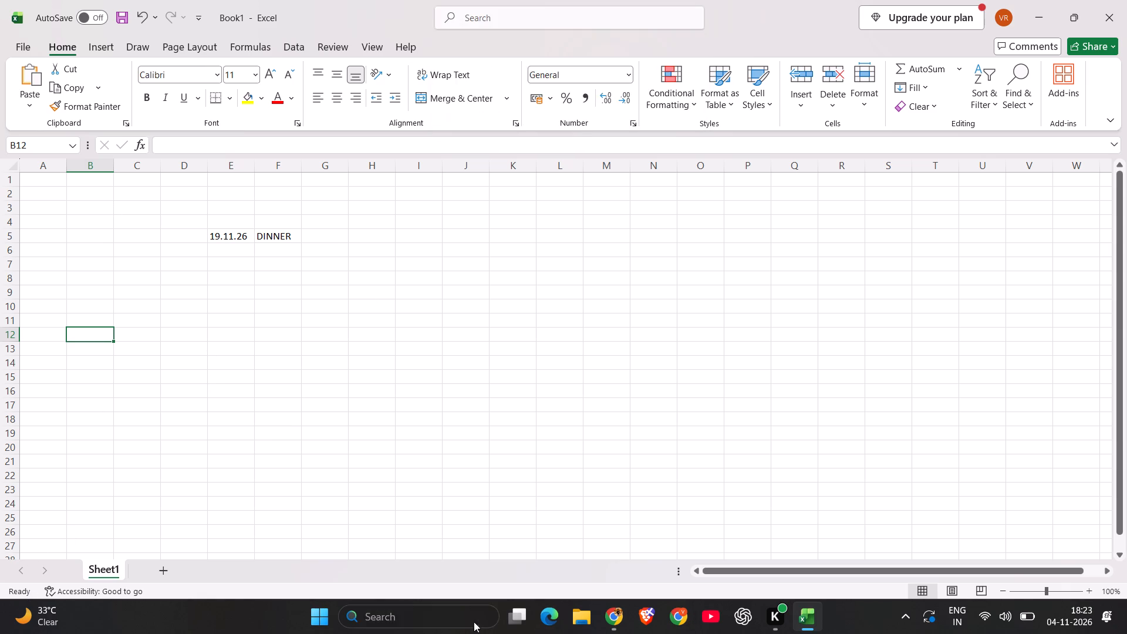
type("GORE")
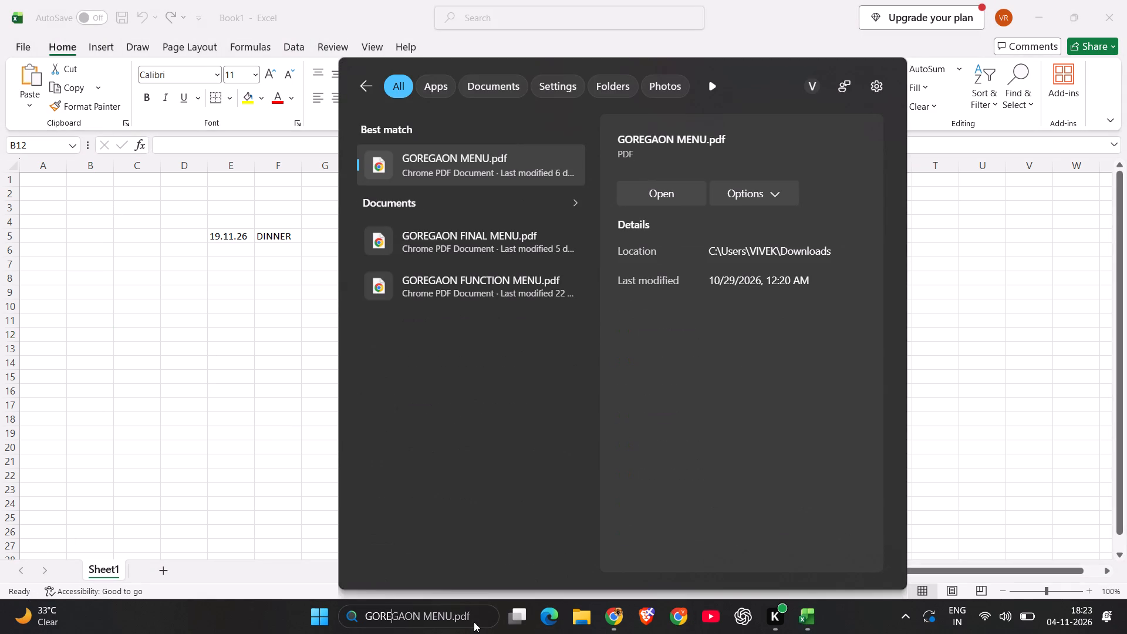
Replace the Windows search term with COSTING to look for a costing file.
key("BackSpace")
key("BackSpace")
key("BackSpace")
key("BackSpace")
key("BackSpace")
key("BackSpace")
key("BackSpace")
type("COSTING")
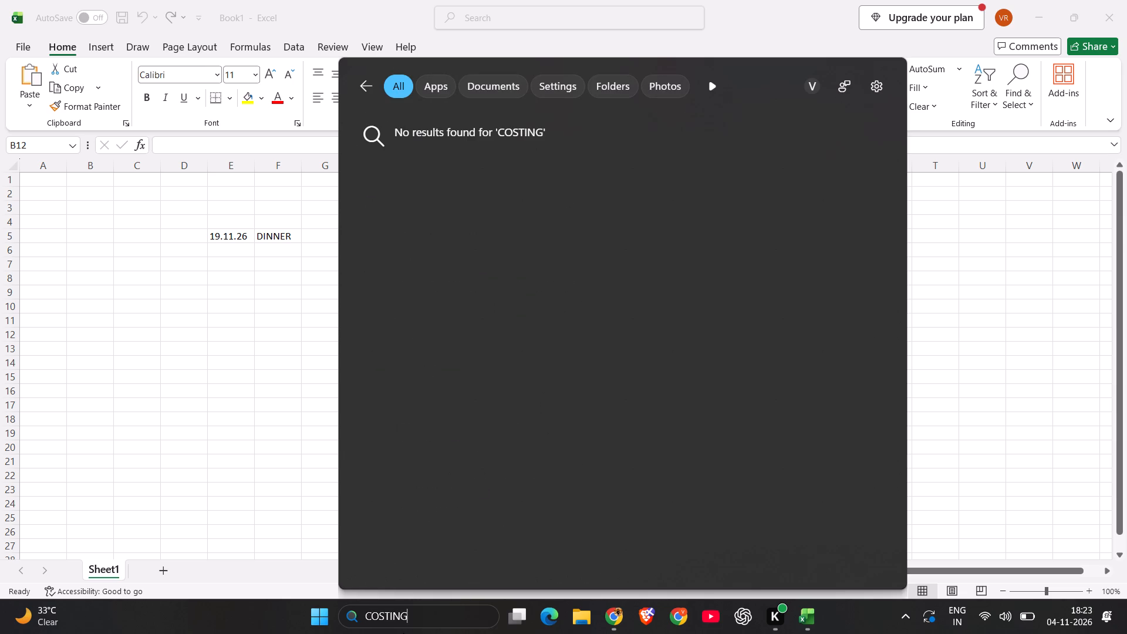
Clear the Windows search term and search the computer for gore again.
key("BackSpace")
key("BackSpace")
key("BackSpace")
key("BackSpace")
key("BackSpace")
key("BackSpace")
key("BackSpace")
key("BackSpace")
key("BackSpace")
key("BackSpace")
key("BackSpace")
key("BackSpace")
key("BackSpace")
key("BackSpace")
key("BackSpace")
key("BackSpace")
key("BackSpace")
key("BackSpace")
type("gore")
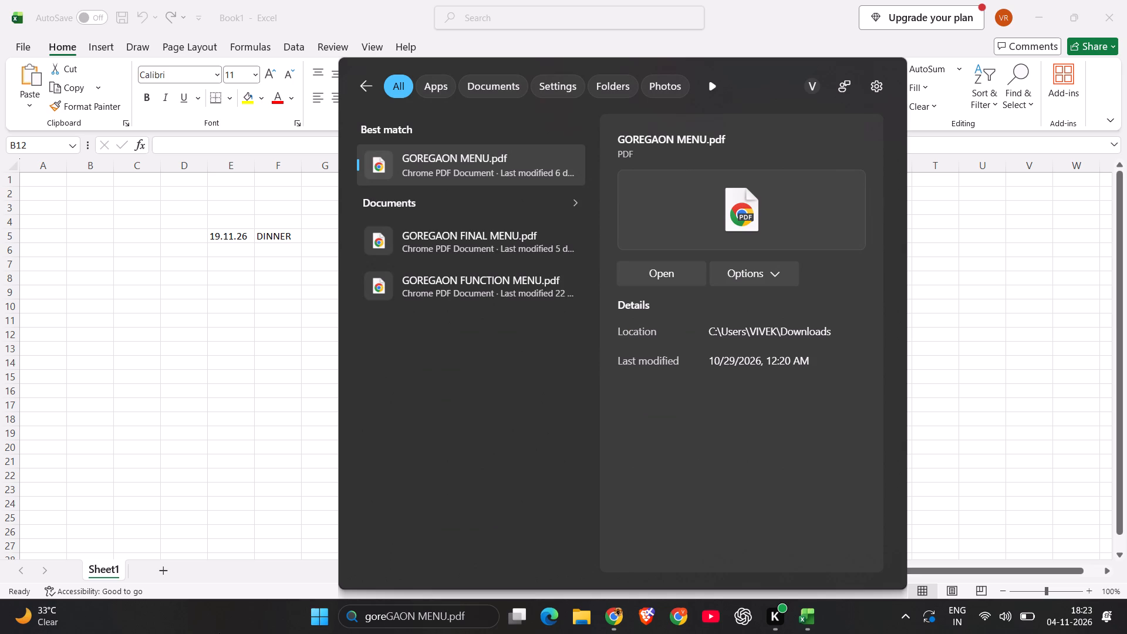
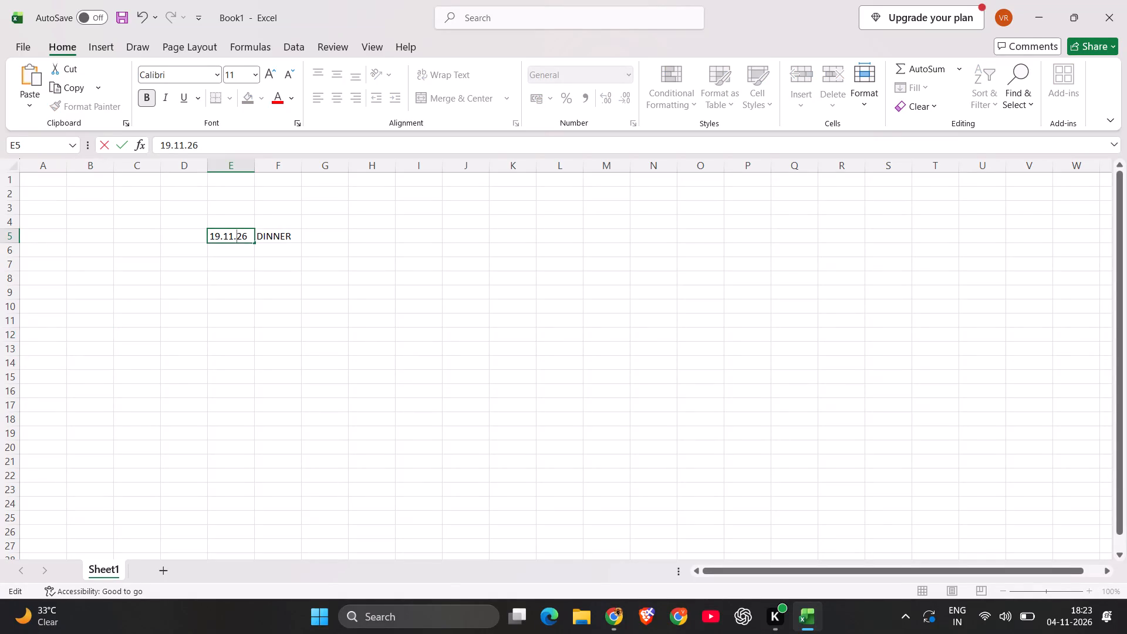
Make the 19.11.26 date in E5 and the DINNER entry in F5 bold.
triple_click(236, 240)
key("ctrl+b")
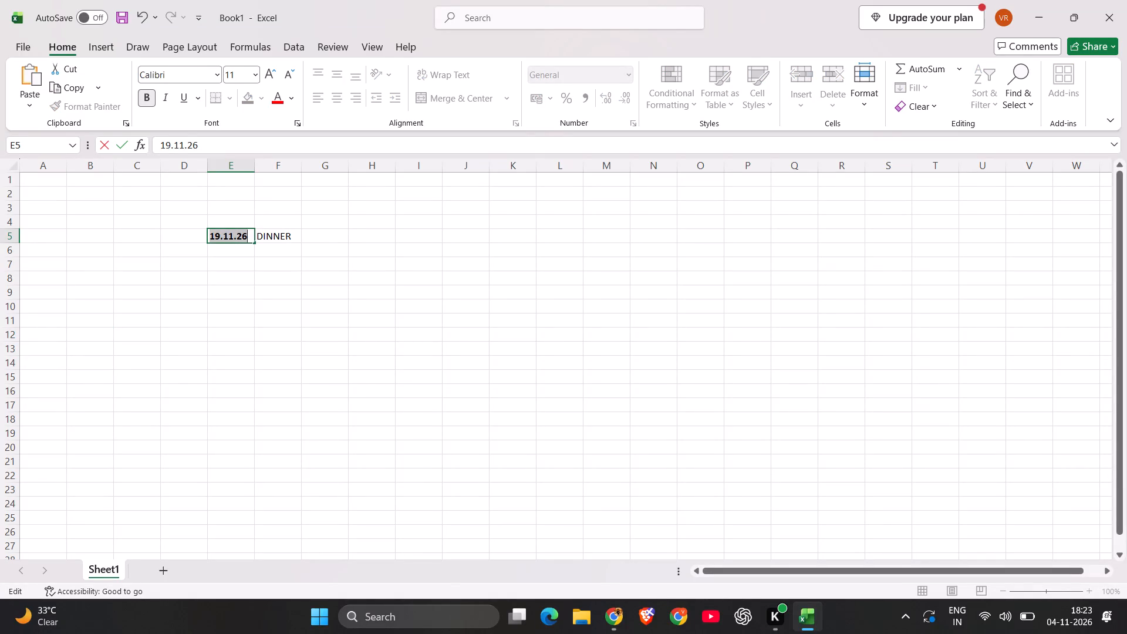
double_click(284, 238)
triple_click(284, 238)
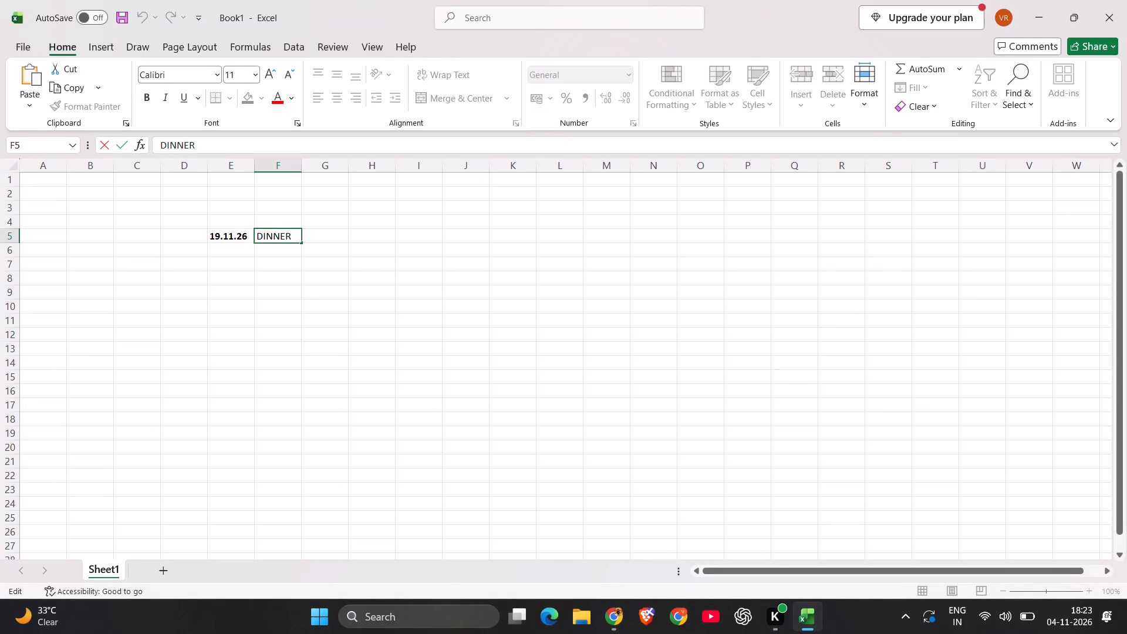
key("ctrl+b")
left_click(287, 295)
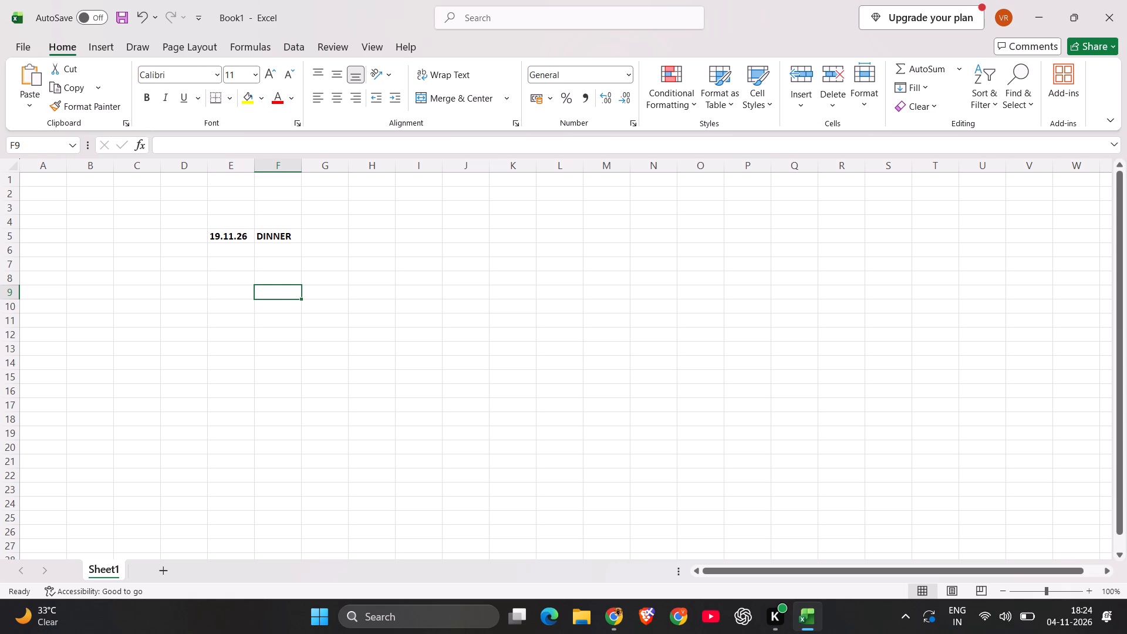
Enter a bold DATE heading in E4, above the 19.11.26 date.
left_click(272, 225)
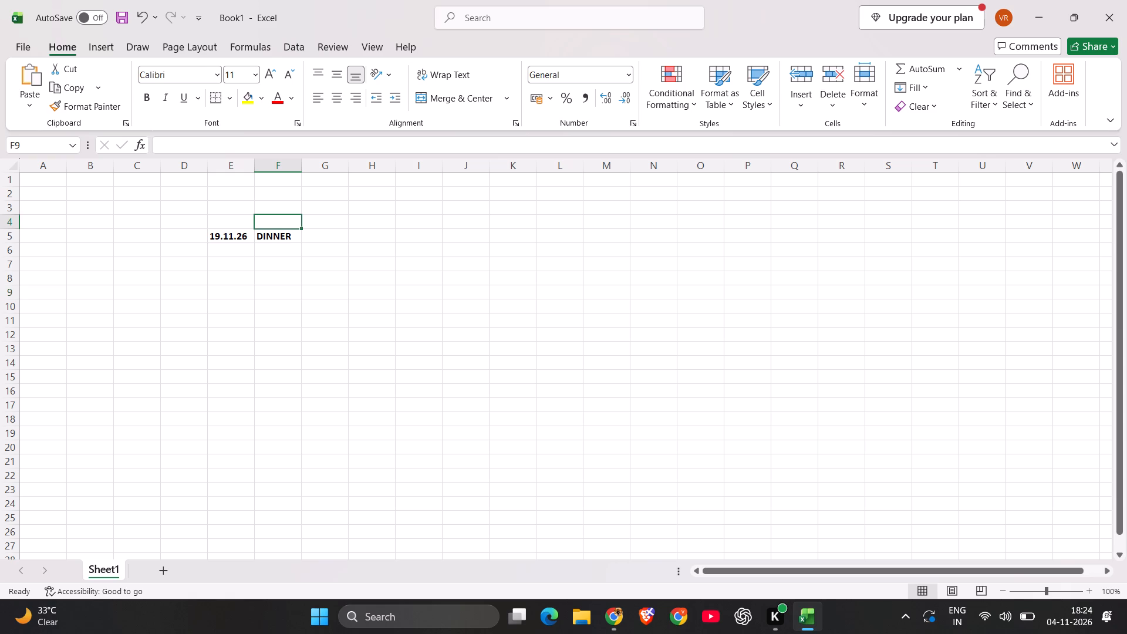
left_click(230, 225)
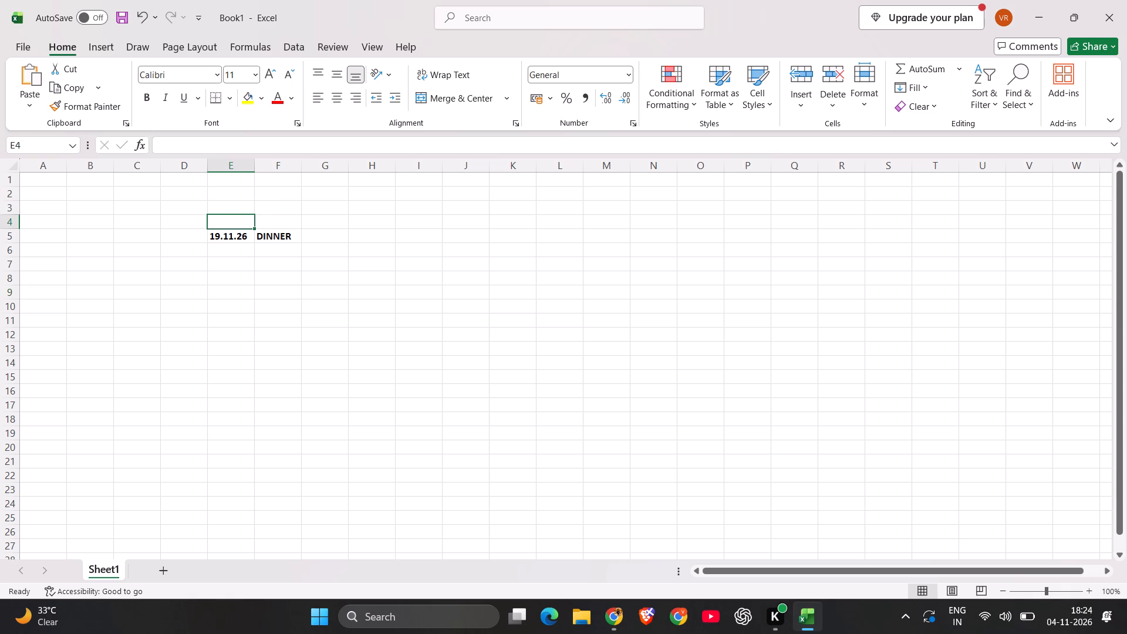
left_click(231, 225)
type("DAT")
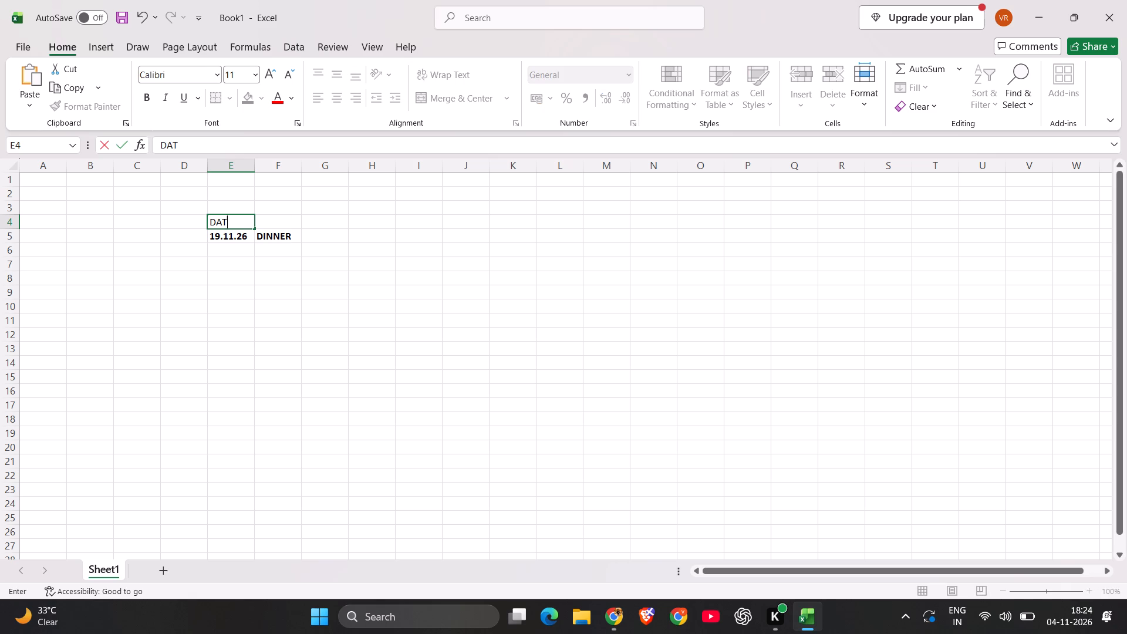
key("shift+e")
triple_click(231, 225)
key("ctrl+b")
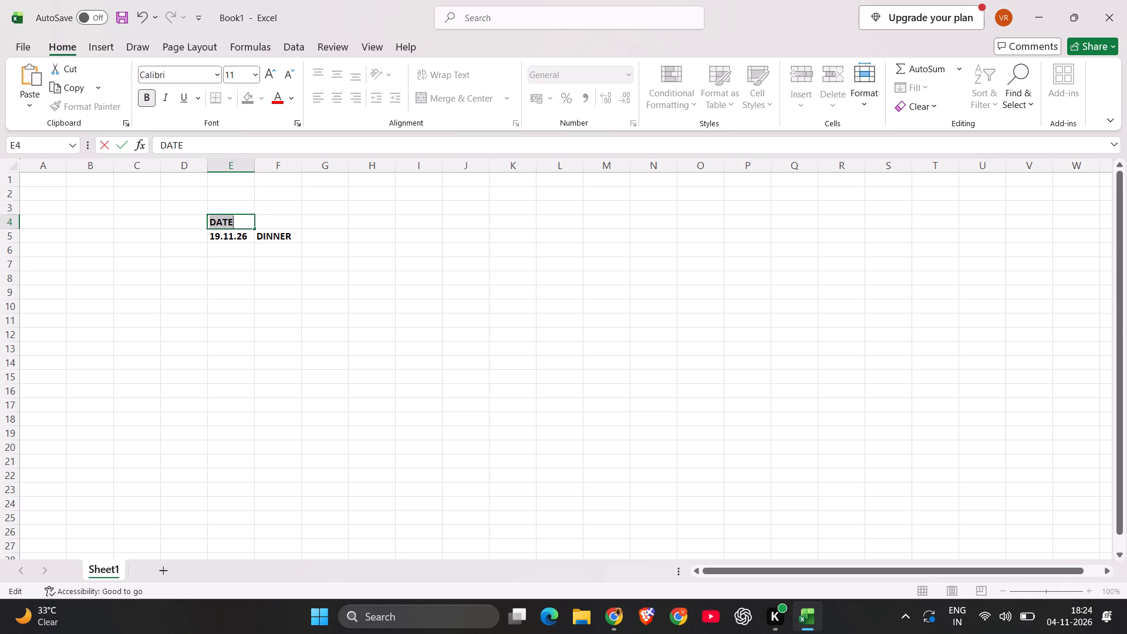
Add the headings FUNCTION in F4 and GUEST in G4, beside the DATE heading.
triple_click(284, 227)
left_click(283, 221)
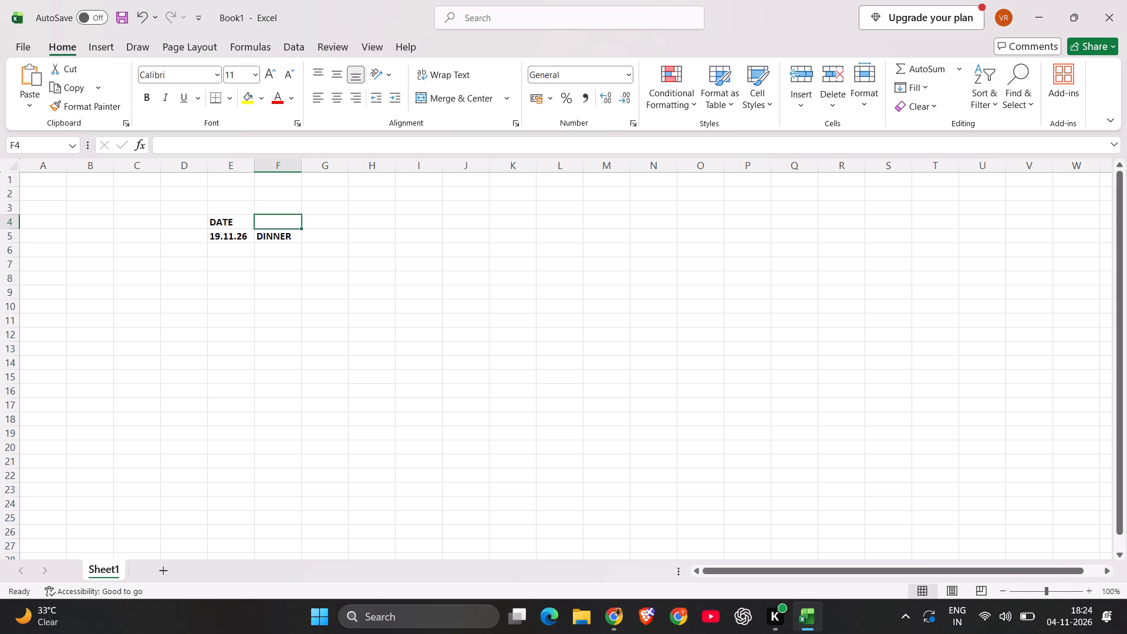
double_click(283, 221)
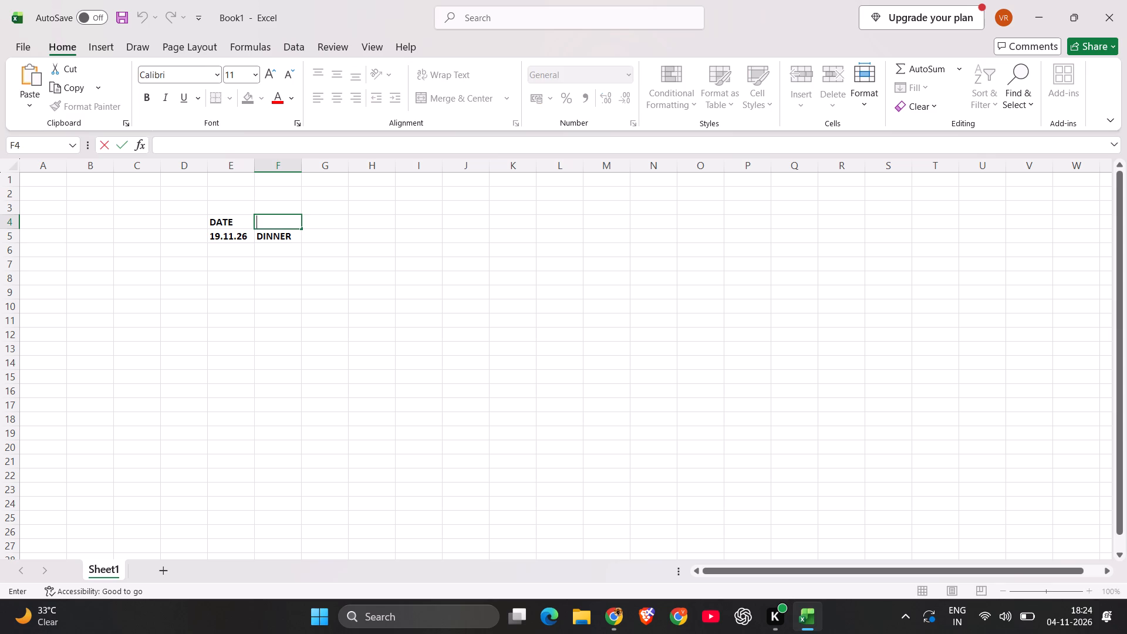
type("FUNCTI")
type("ON")
key("Right")
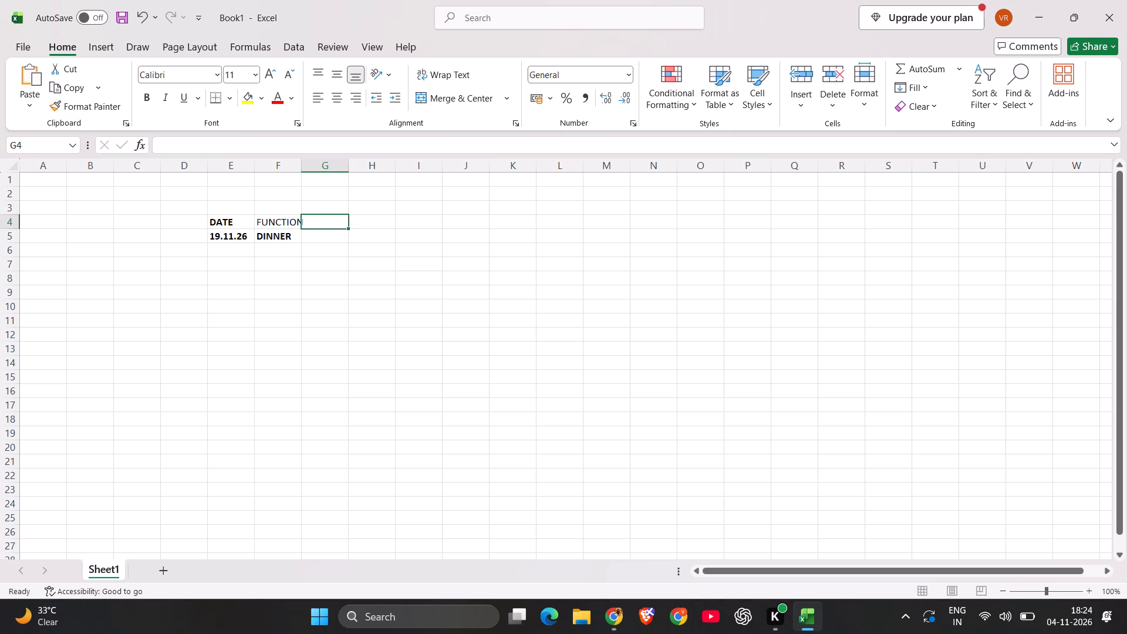
type("GUEST")
triple_click(303, 266)
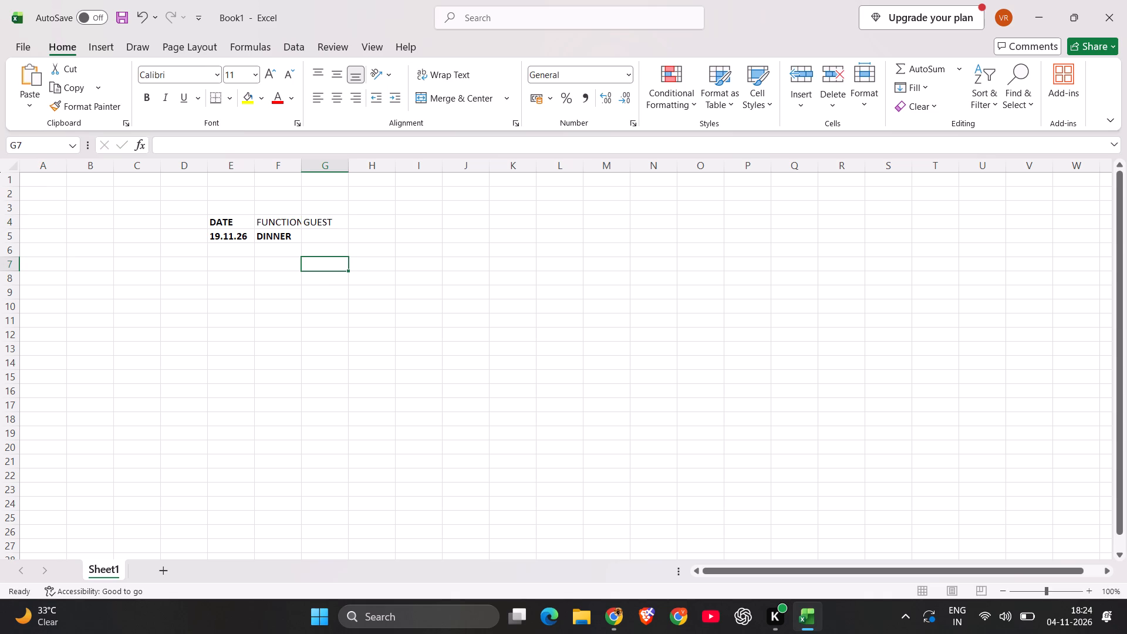
Make the GUEST and FUNCTION headings in row 4 bold.
triple_click(322, 222)
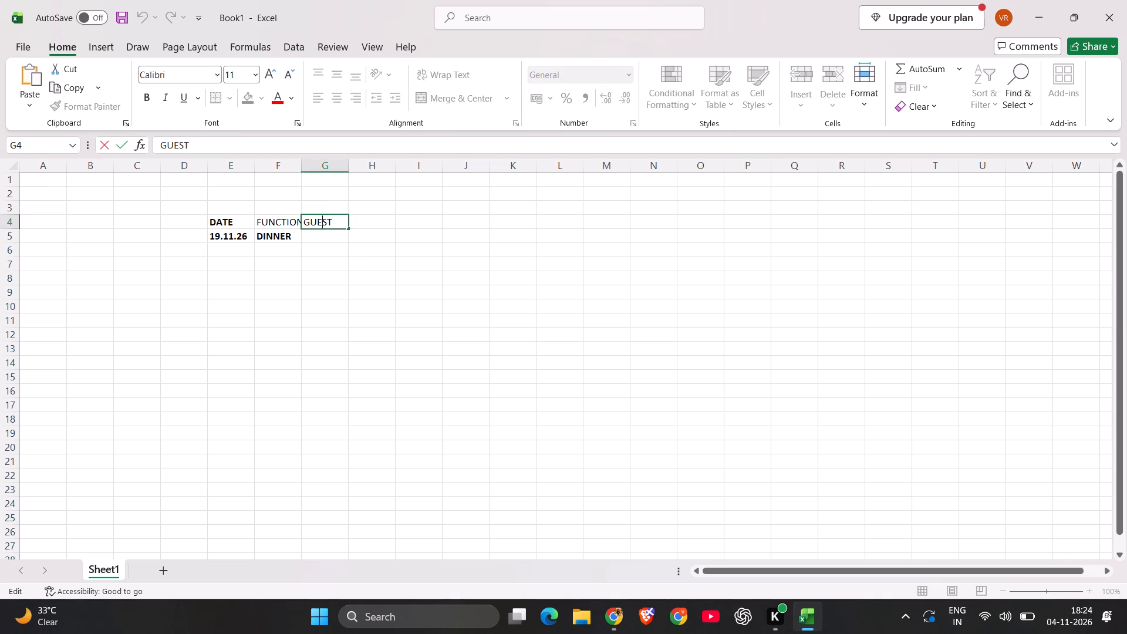
left_click(150, 99)
triple_click(325, 228)
left_click(325, 228)
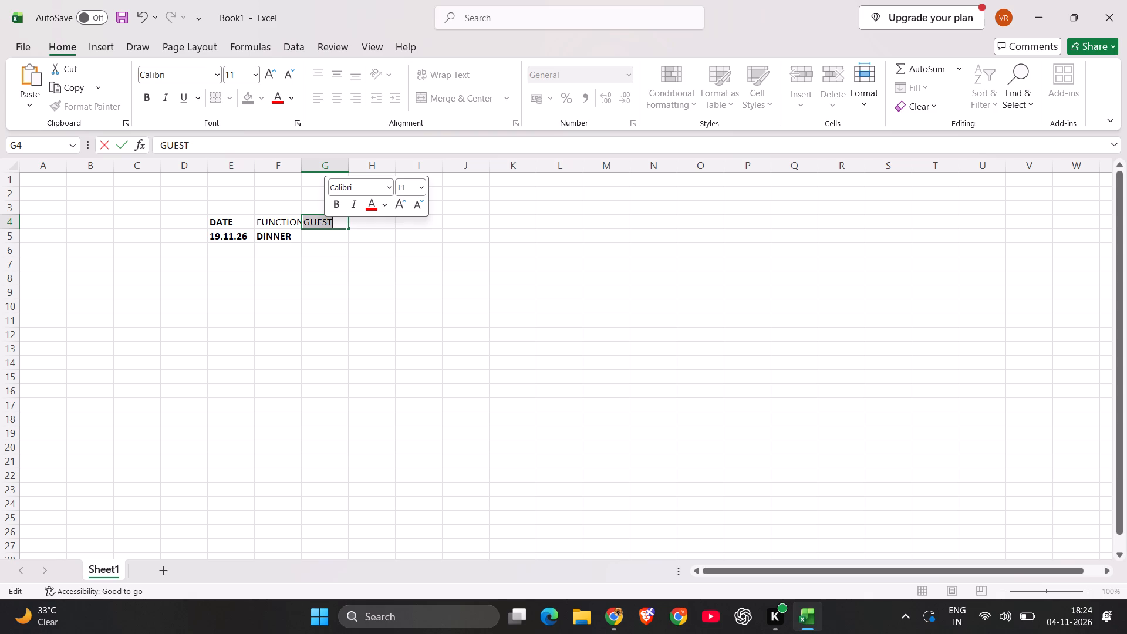
key("ctrl+b")
triple_click(266, 223)
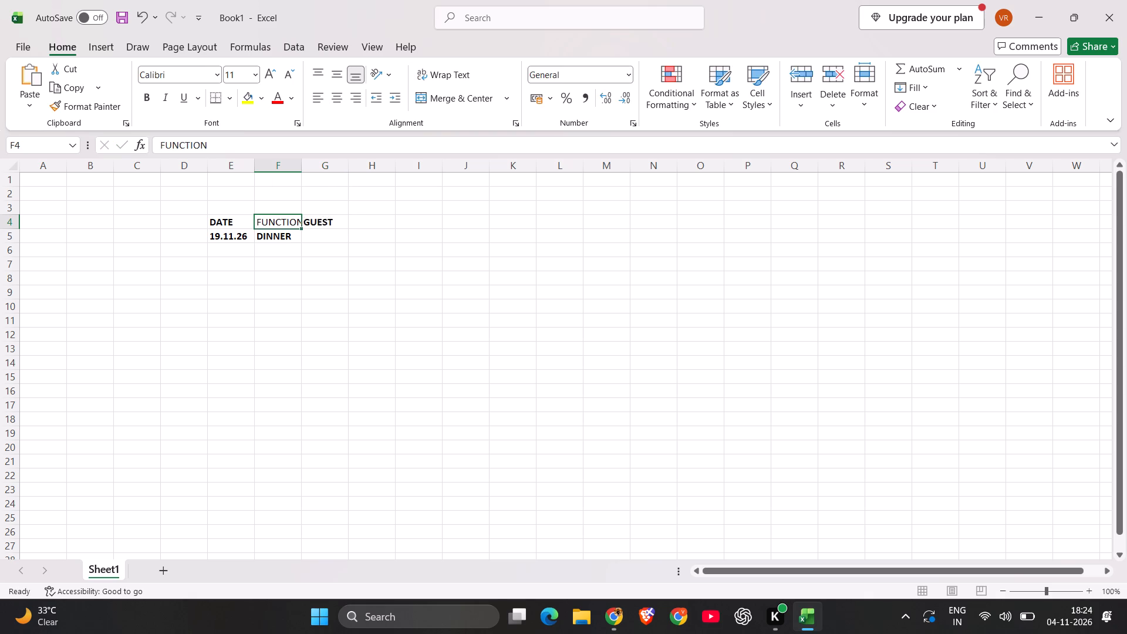
left_click(266, 223)
key("ctrl+b")
left_click(333, 274)
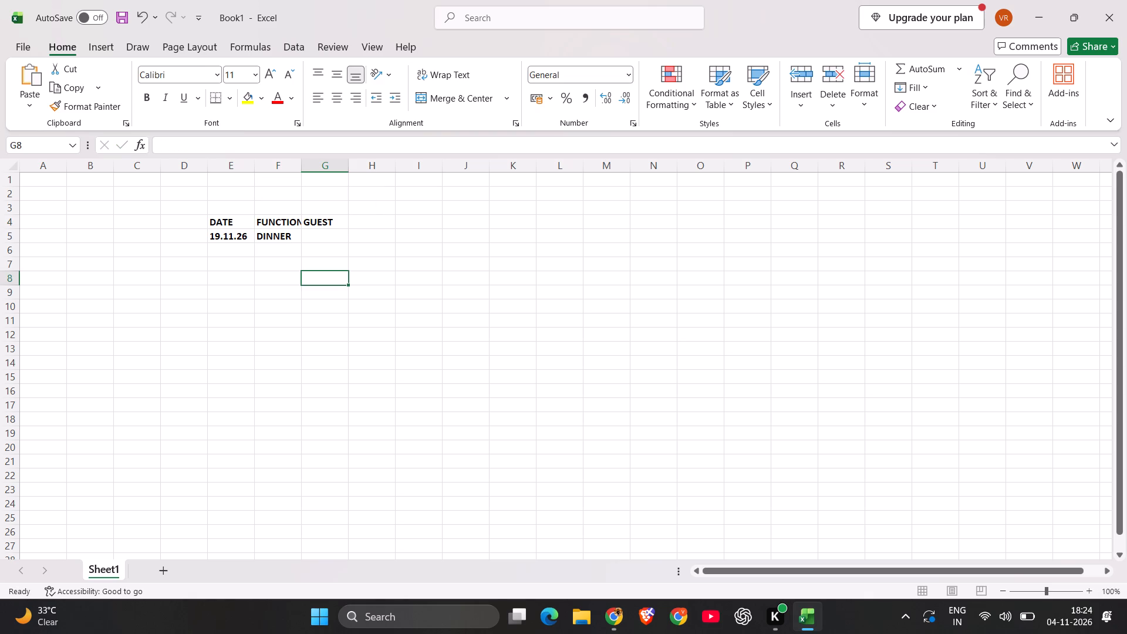
Widen column F so the FUNCTION heading fits.
left_click_drag(302, 167, 314, 170)
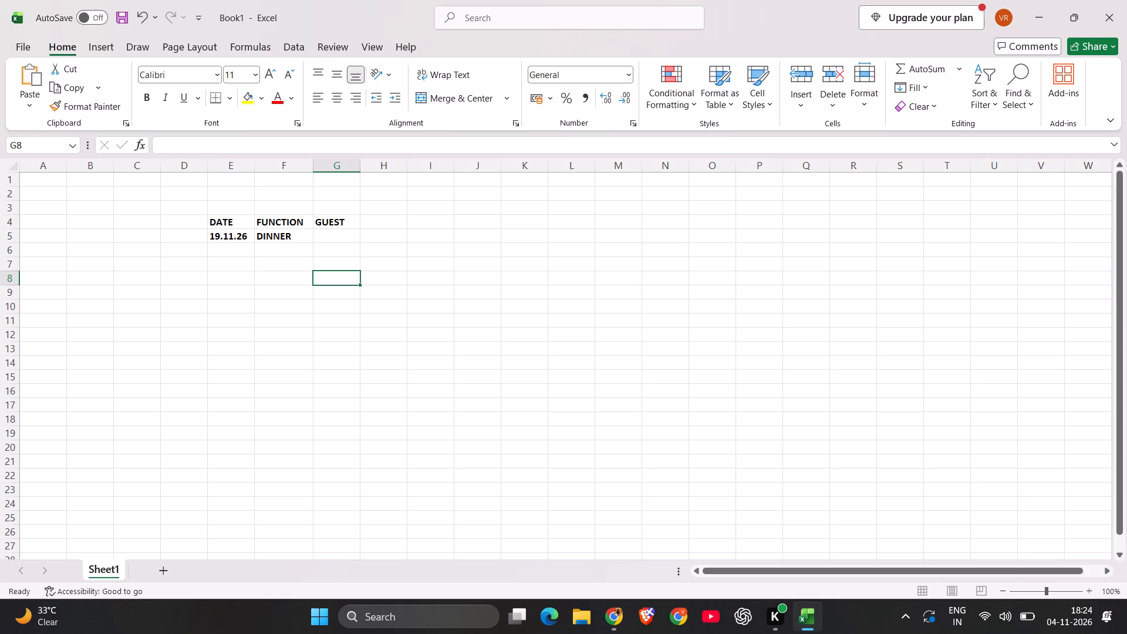
left_click(314, 170)
Enter the heading PER PLATE in H4, next to GUEST.
left_click(381, 225)
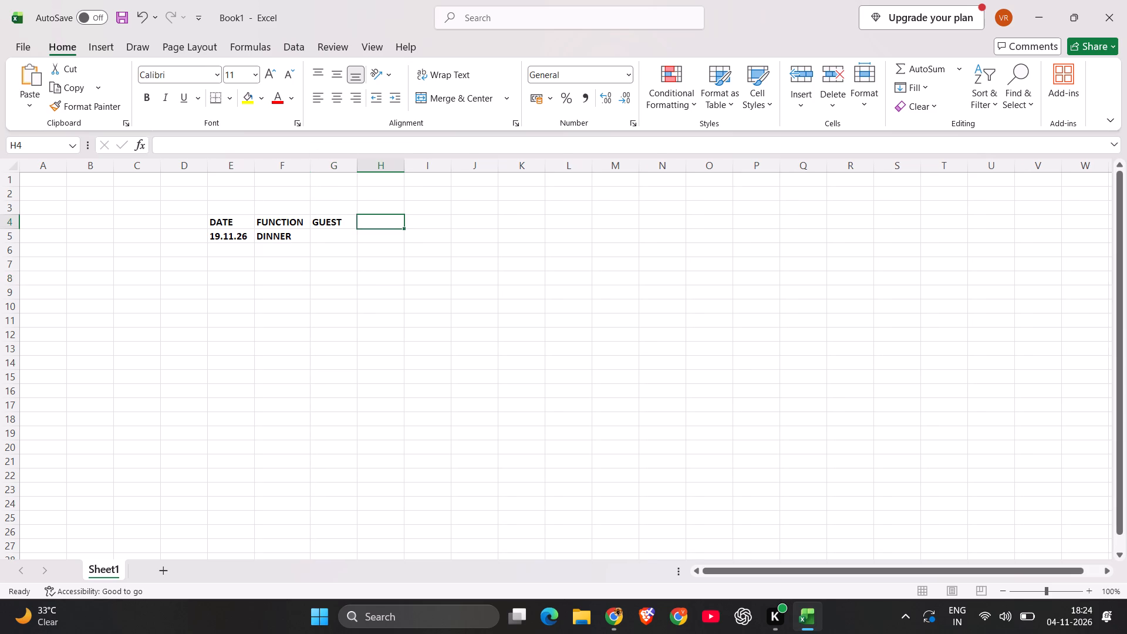
double_click(381, 225)
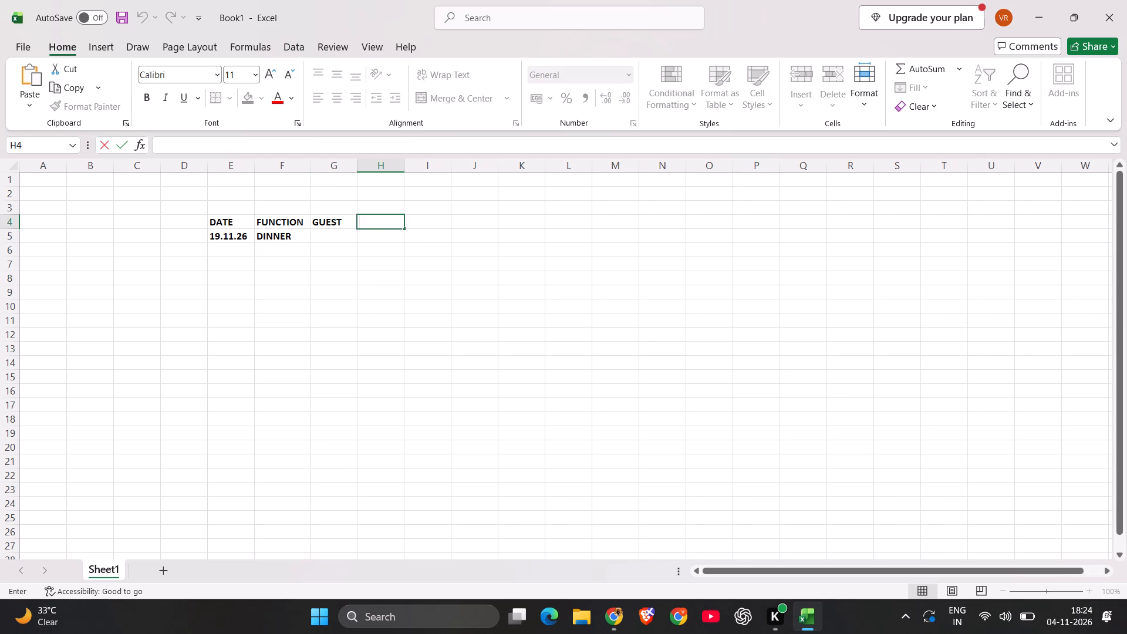
type("PER PLATE")
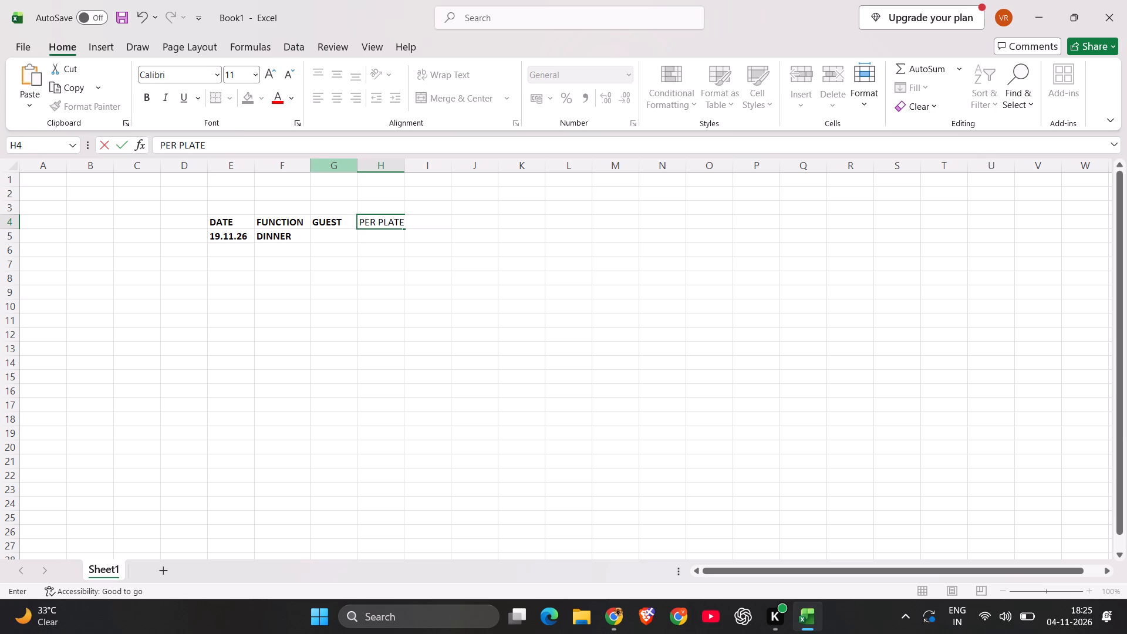
Fit the widths of columns G and H to their GUEST and PER PLATE headings.
left_click(357, 174)
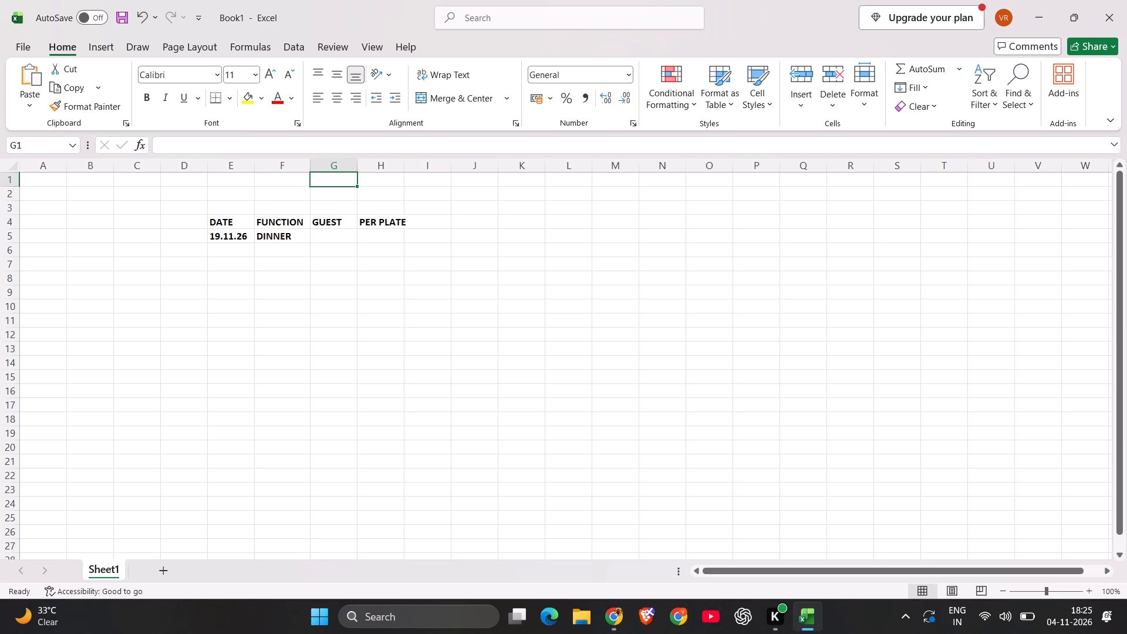
left_click(357, 173)
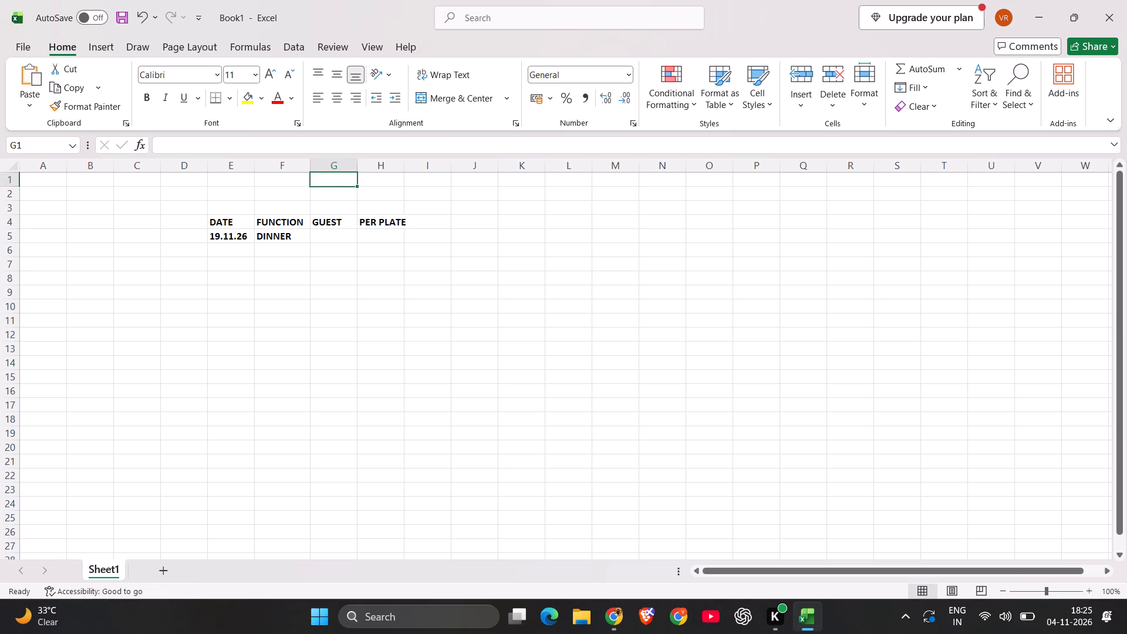
left_click(357, 168)
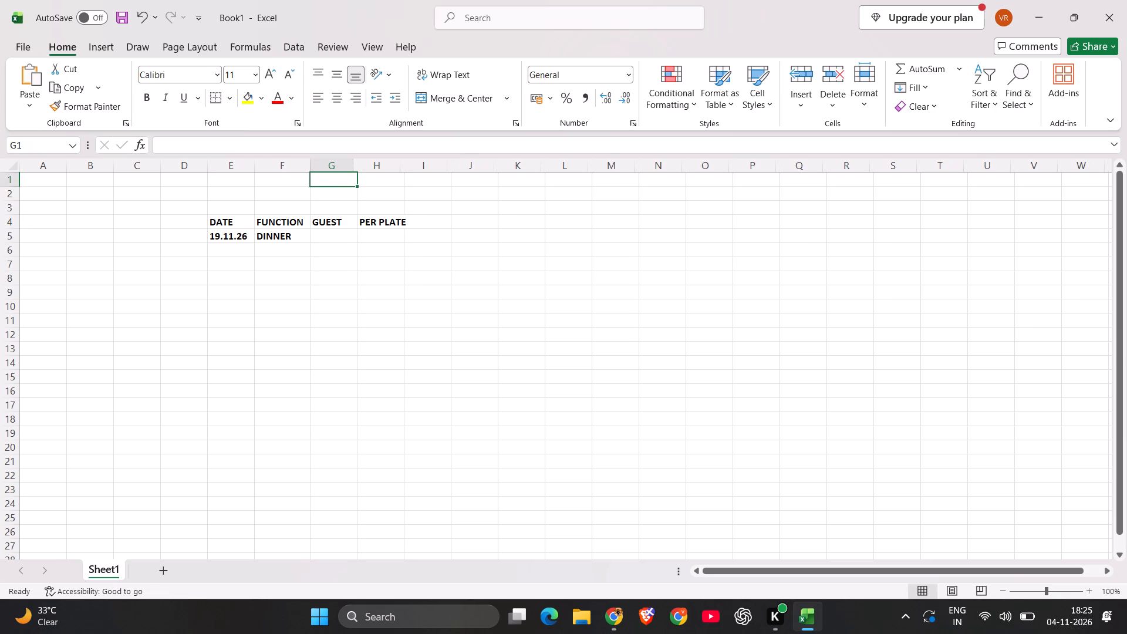
left_click(399, 166)
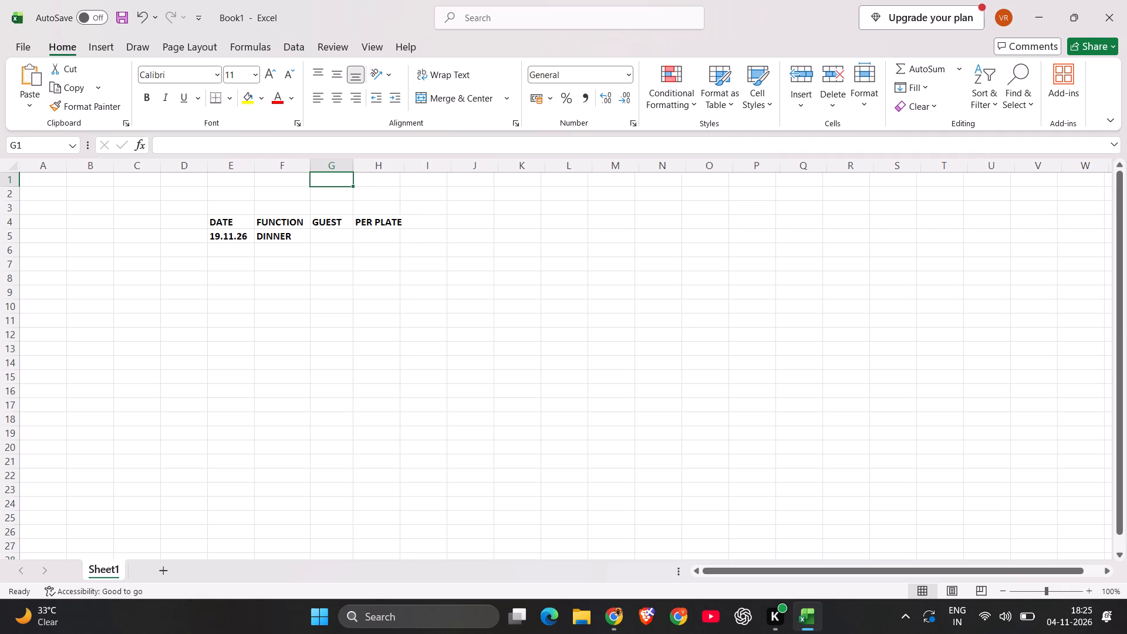
left_click(378, 278)
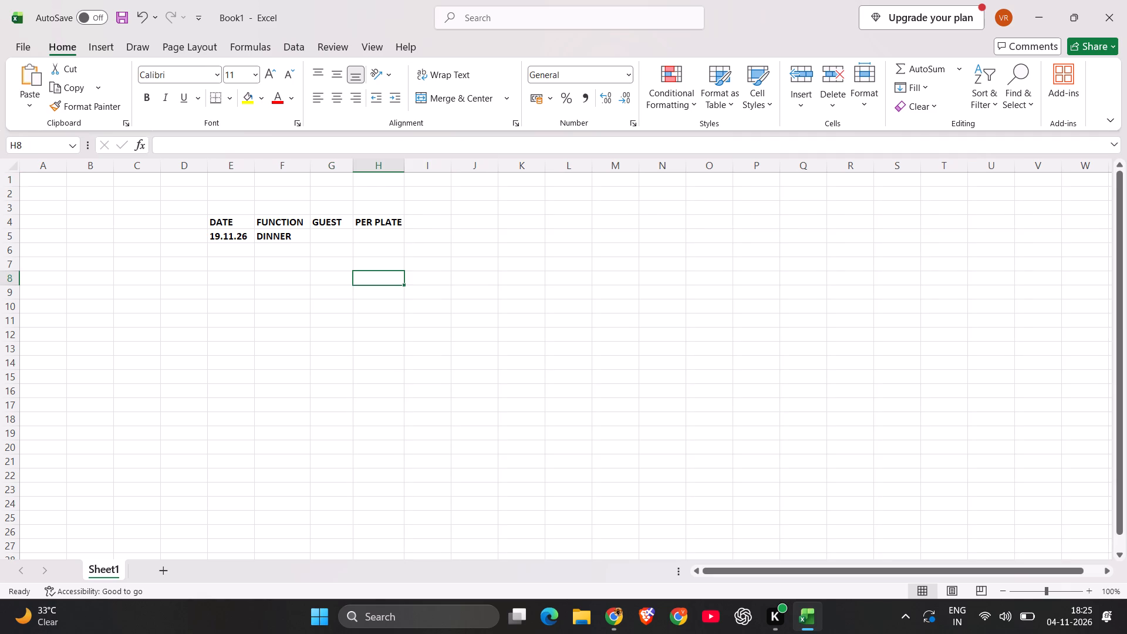
Add a bold TOTAL heading in I4, next to PER PLATE.
left_click(423, 226)
double_click(423, 226)
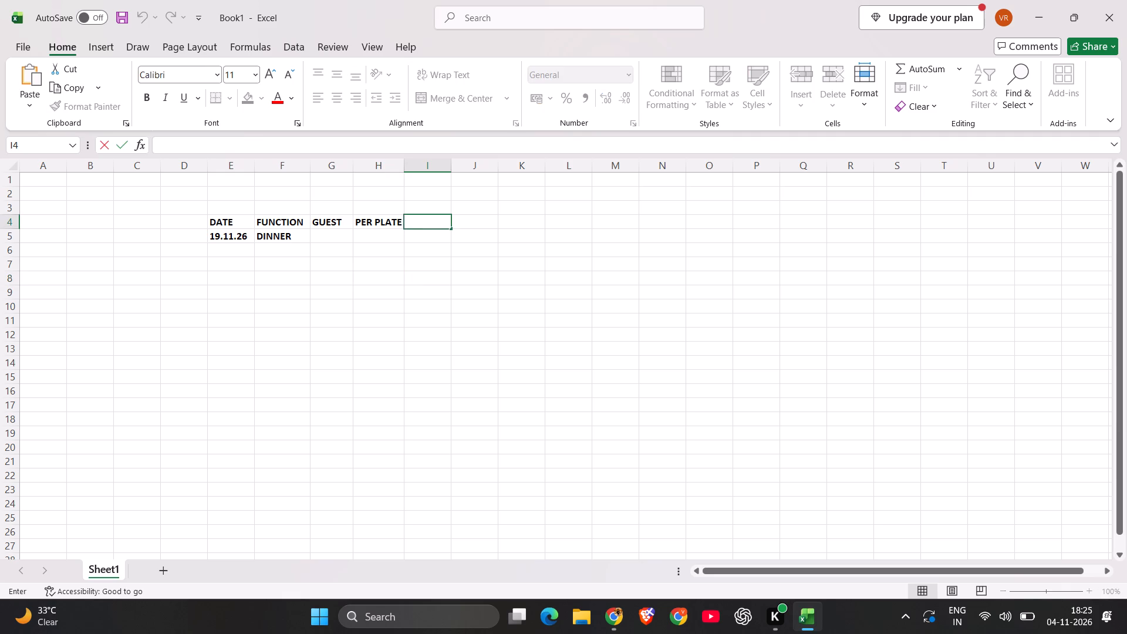
type("TOTAL")
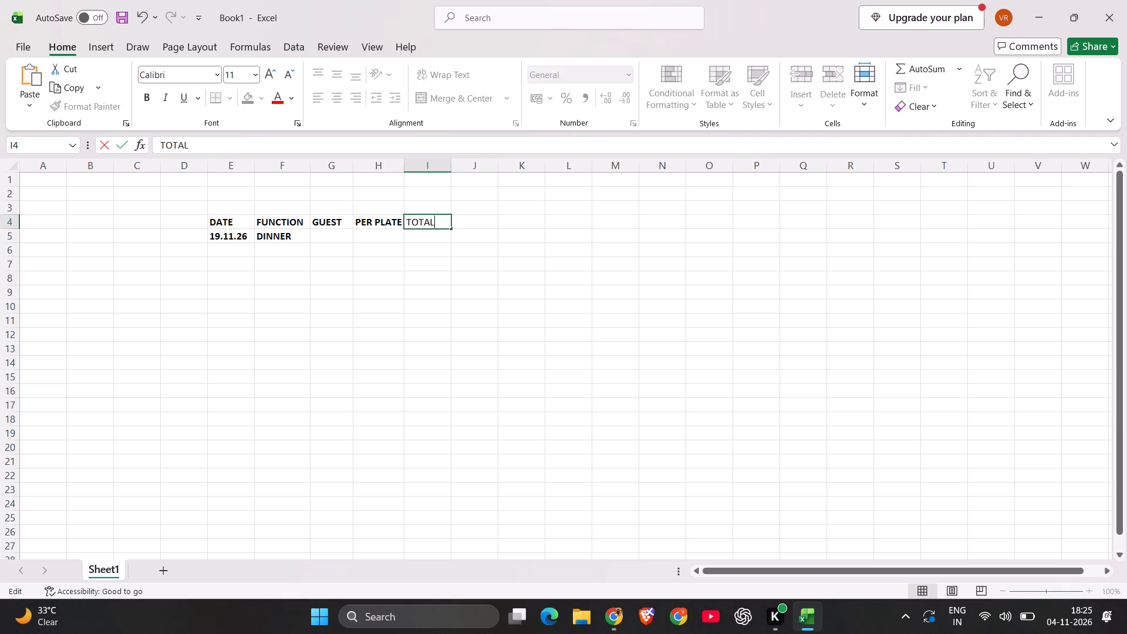
double_click(423, 226)
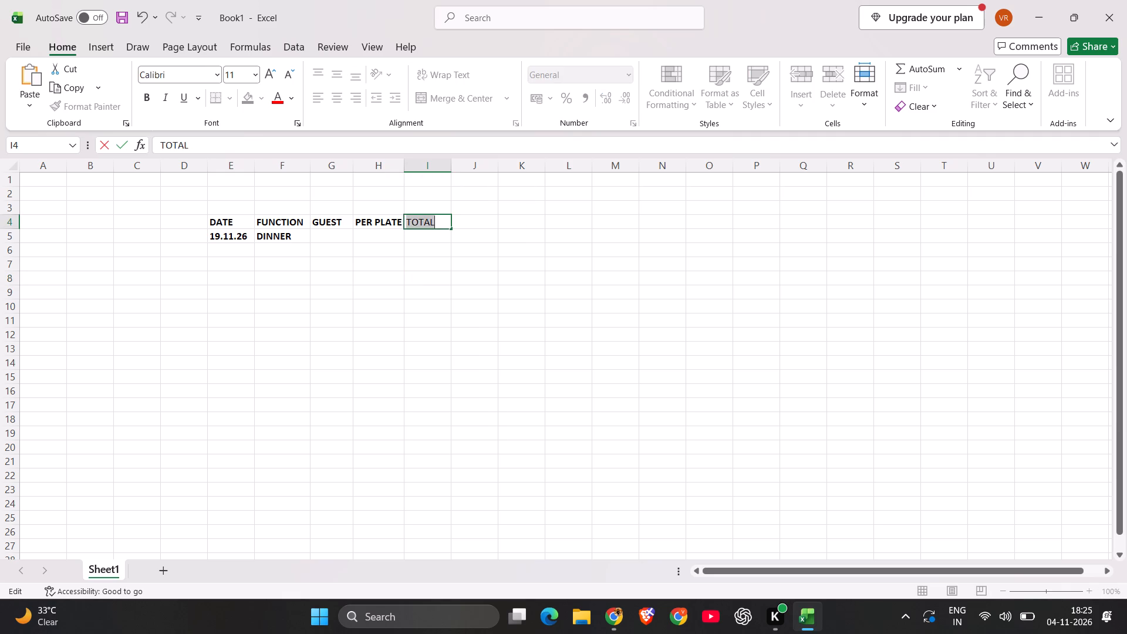
key("ctrl+b")
left_click(434, 261)
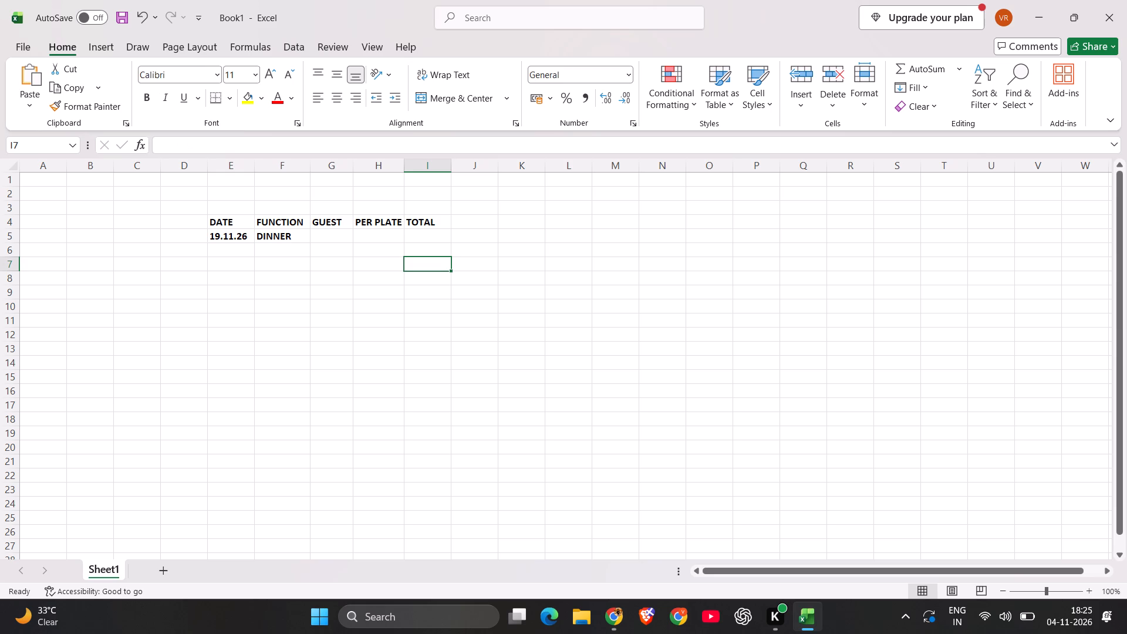
Enter 150 under GUEST in G5 and 775 under PER PLATE in H5 for the dinner row.
left_click(321, 237)
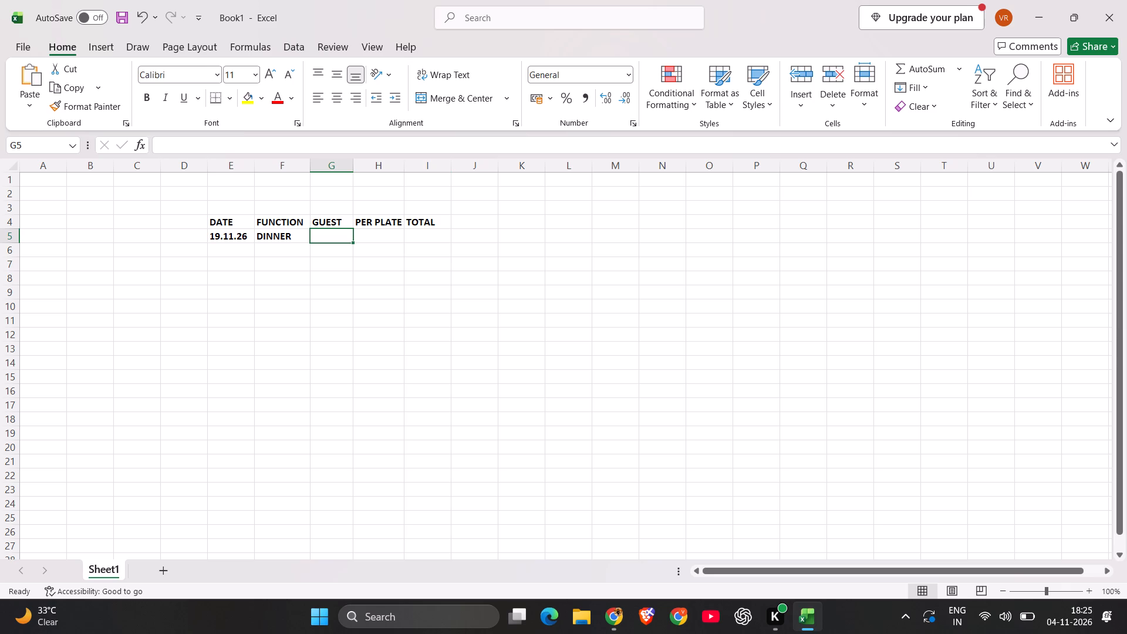
double_click(321, 237)
type("150")
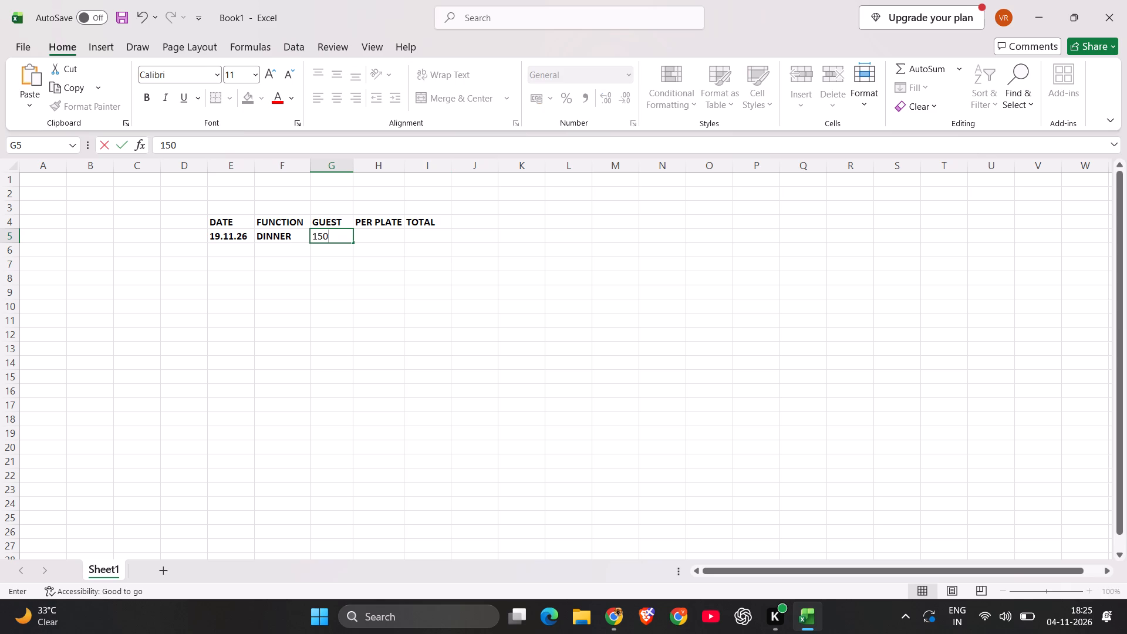
triple_click(321, 237)
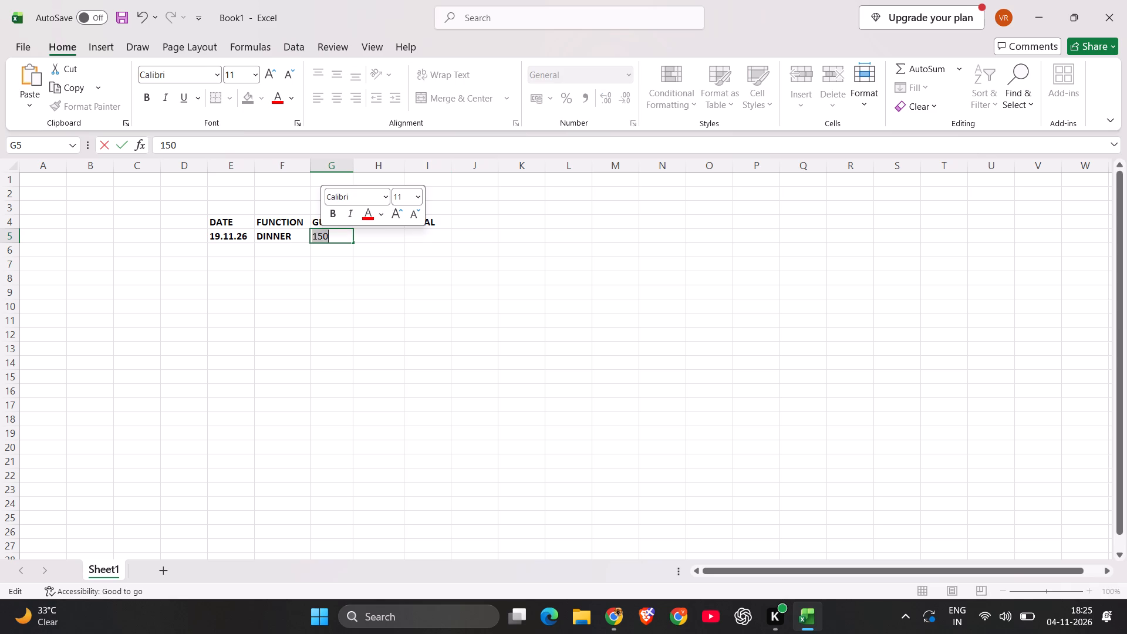
double_click(375, 240)
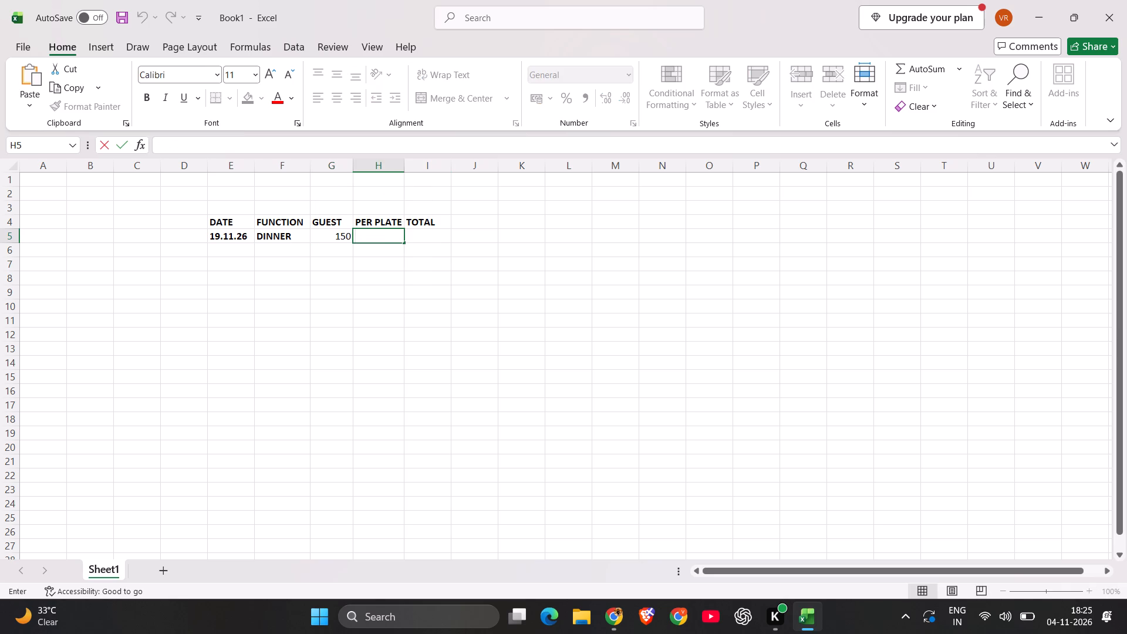
type("775")
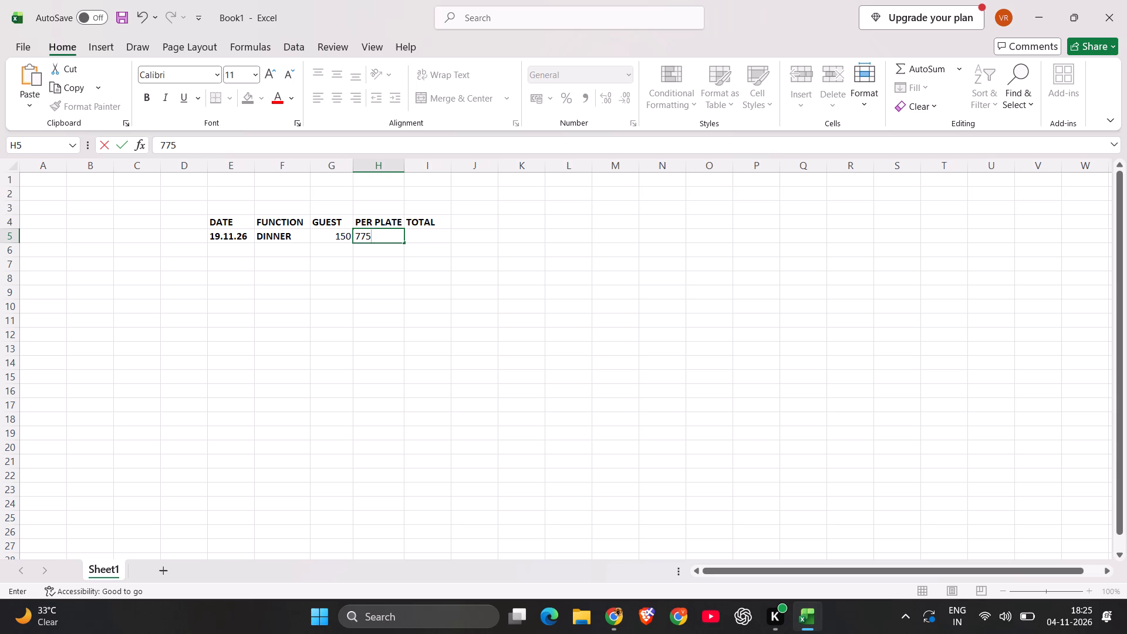
left_click(421, 239)
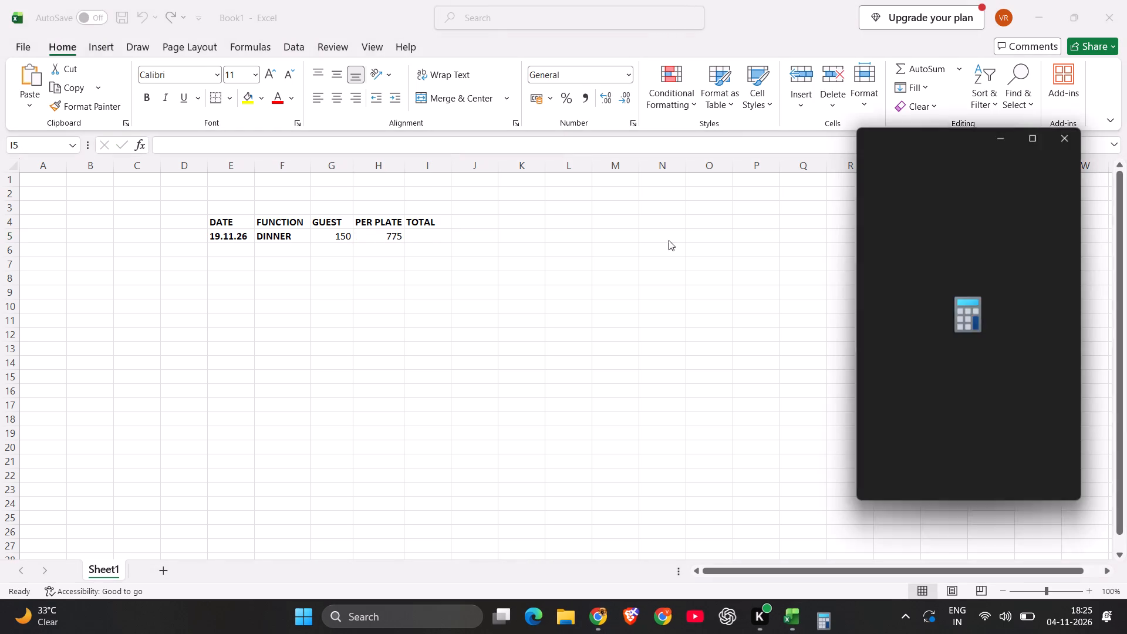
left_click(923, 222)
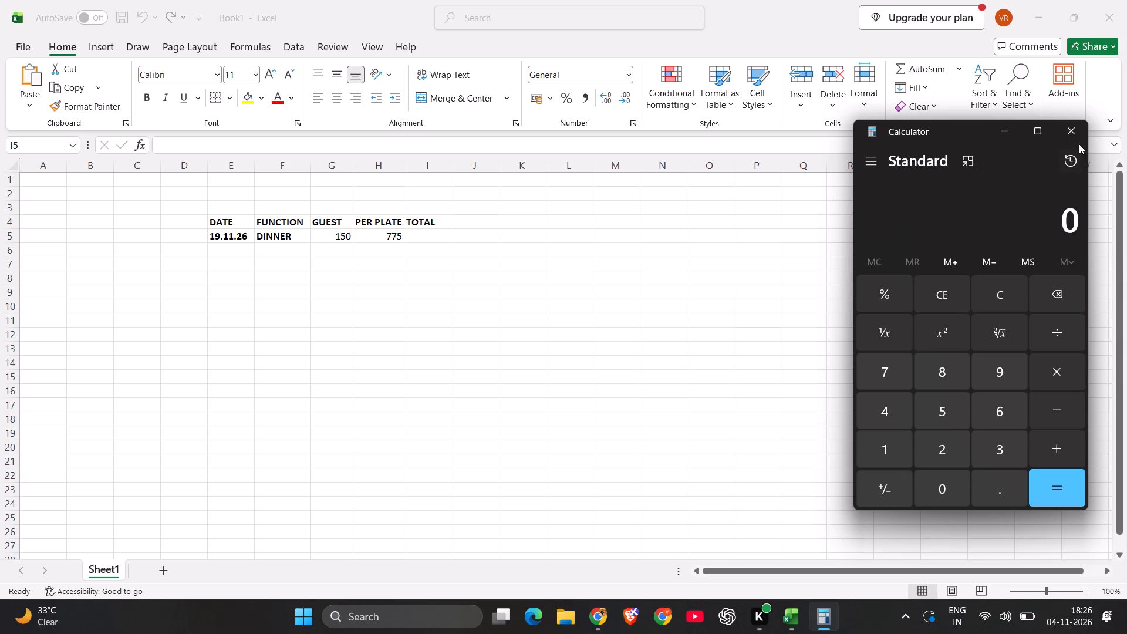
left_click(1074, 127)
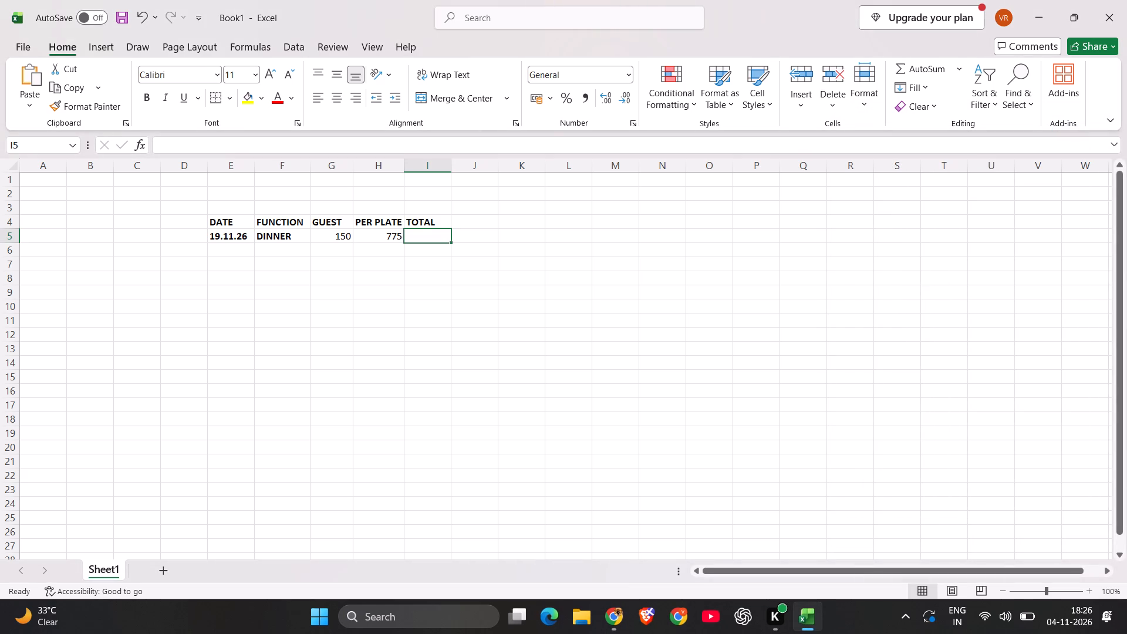
Calculate the dinner's total in I5 by multiplying guests by the per-plate rate with the formula +G5*H5.
left_click(393, 238)
left_click(418, 238)
left_click(431, 238)
key("plus")
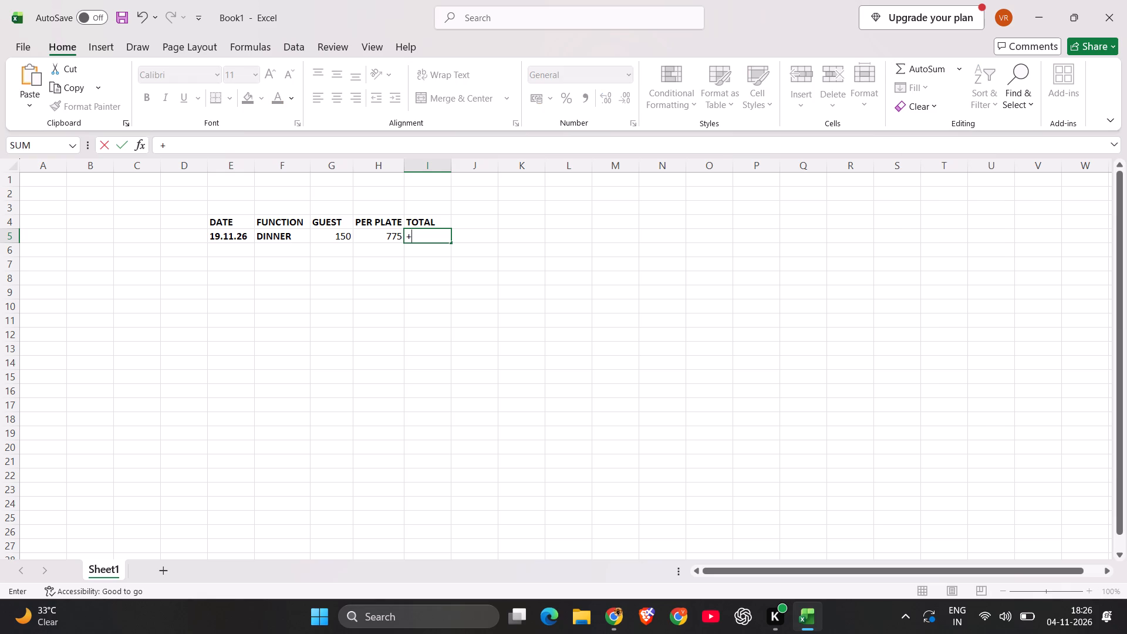
left_click(339, 236)
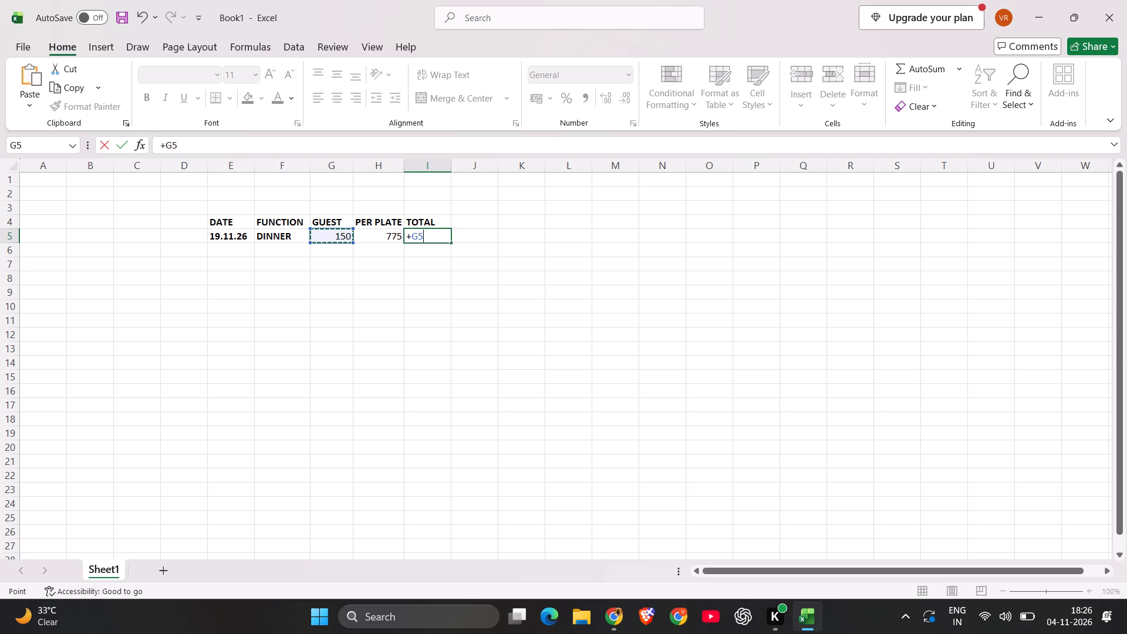
key("asterisk")
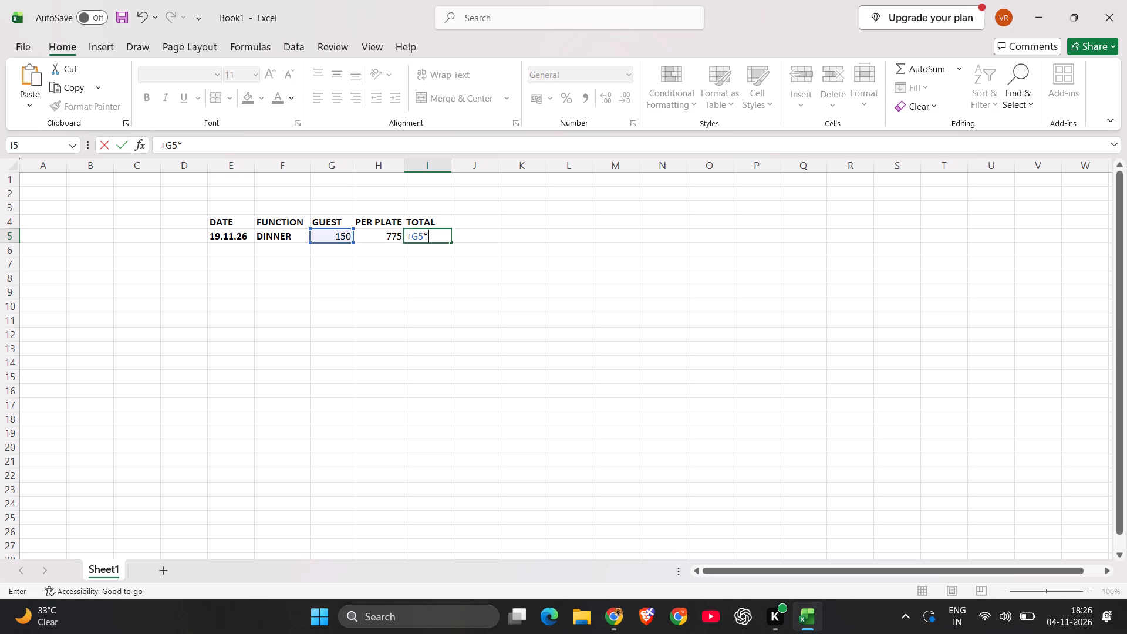
left_click(397, 237)
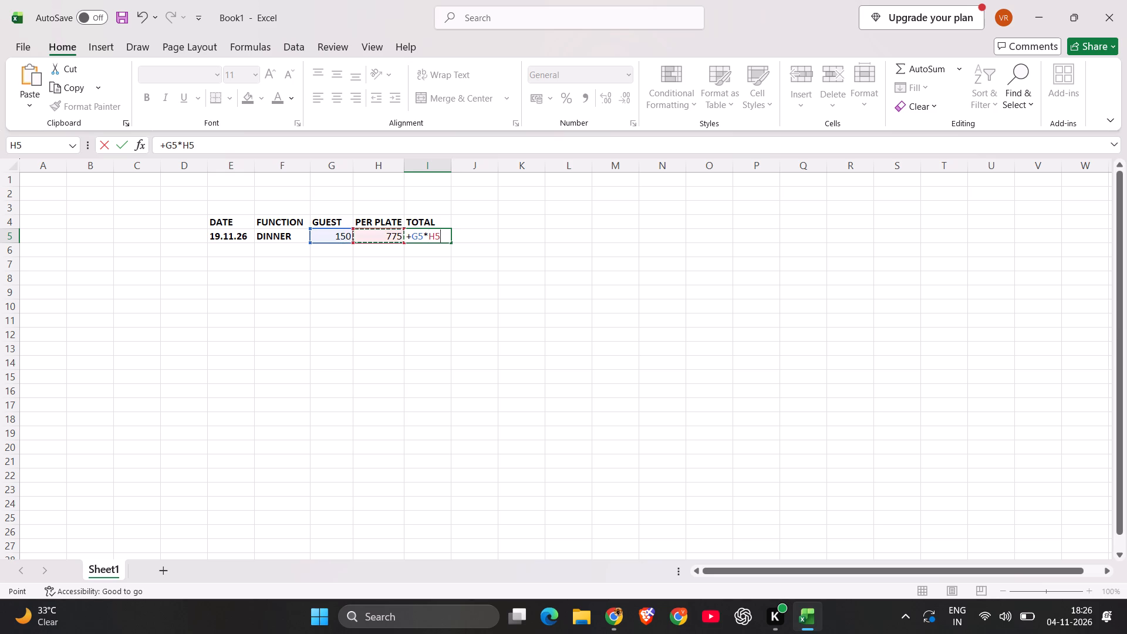
key("Return")
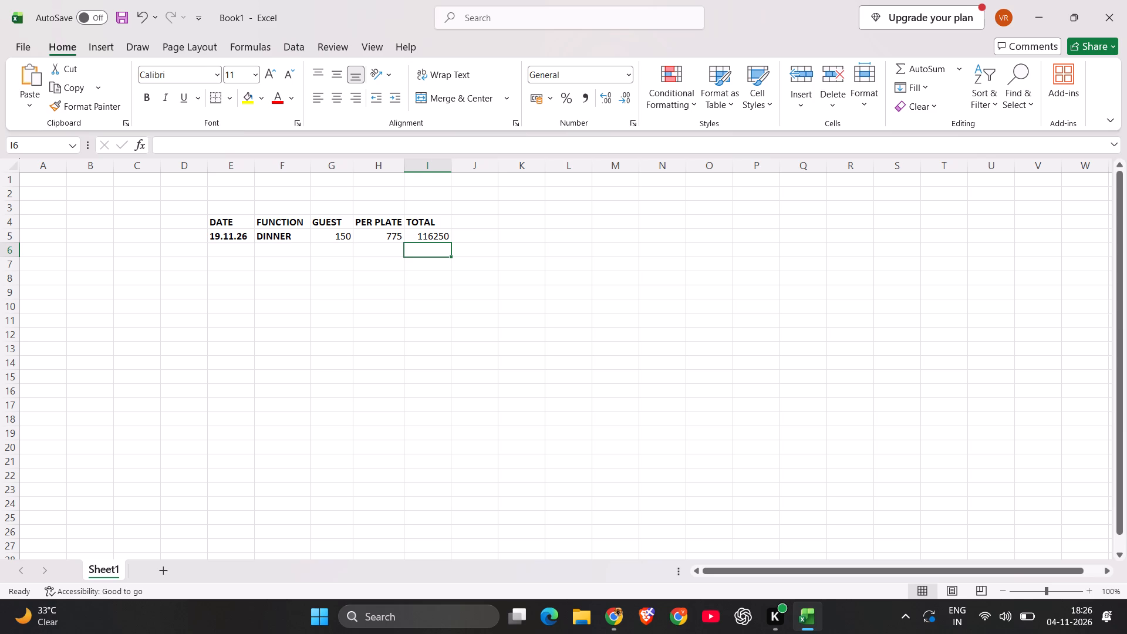
Enter the label BUFFET SETUP CHARGES in E6, below the dinner date.
left_click(225, 252)
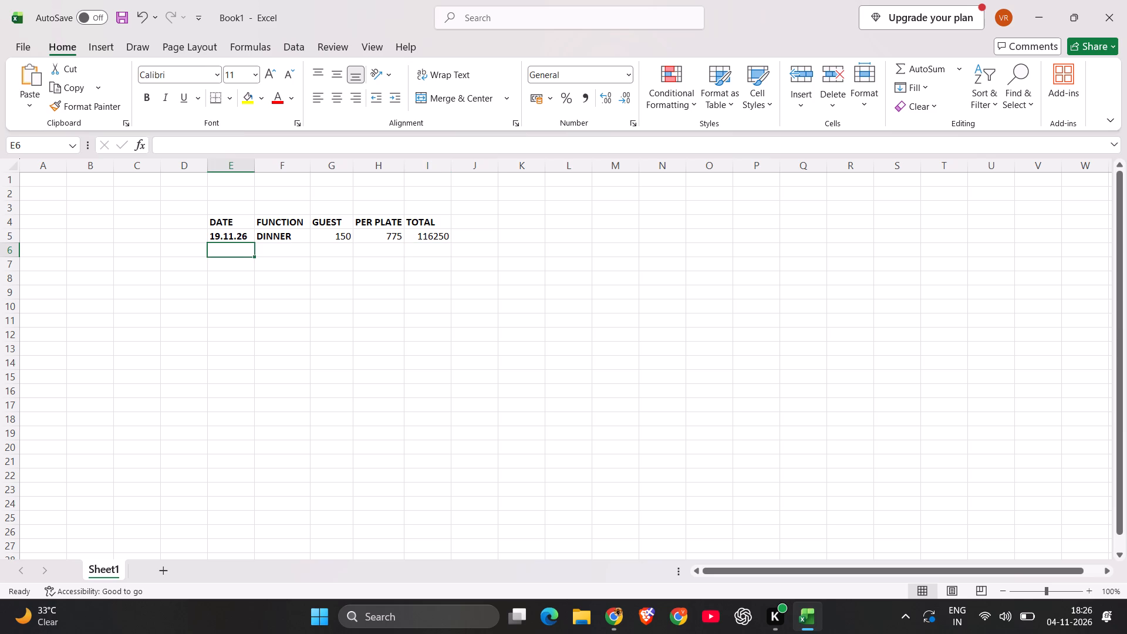
left_click(225, 252)
type("BUFFET")
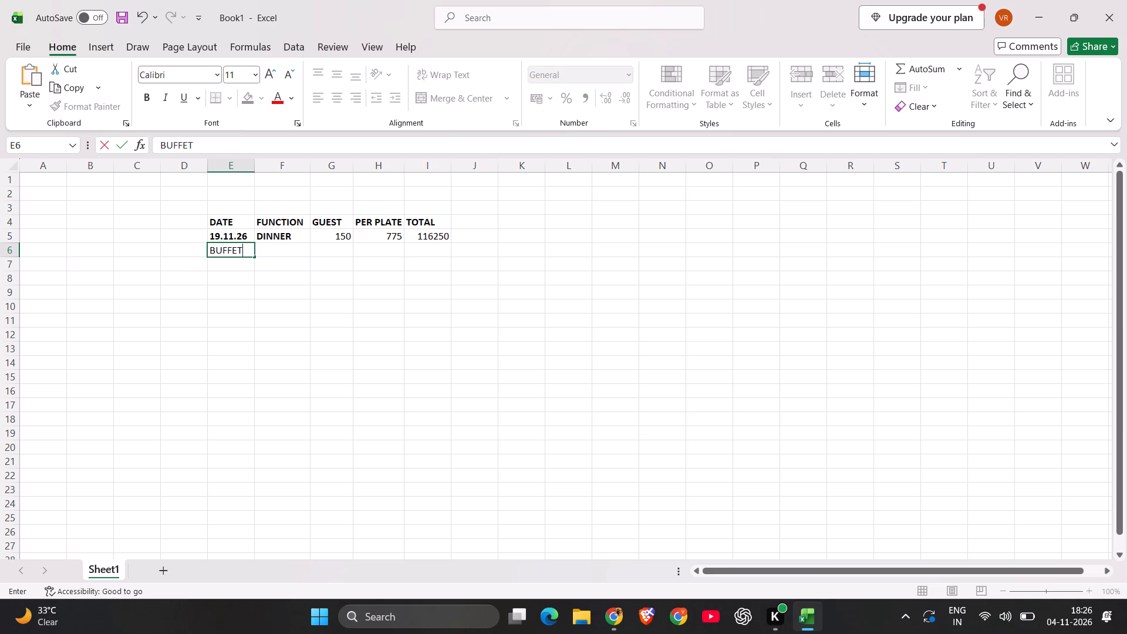
key("space")
type("SET")
type("UP")
key("space")
type("CHARGES")
left_click(302, 303)
left_click(302, 303)
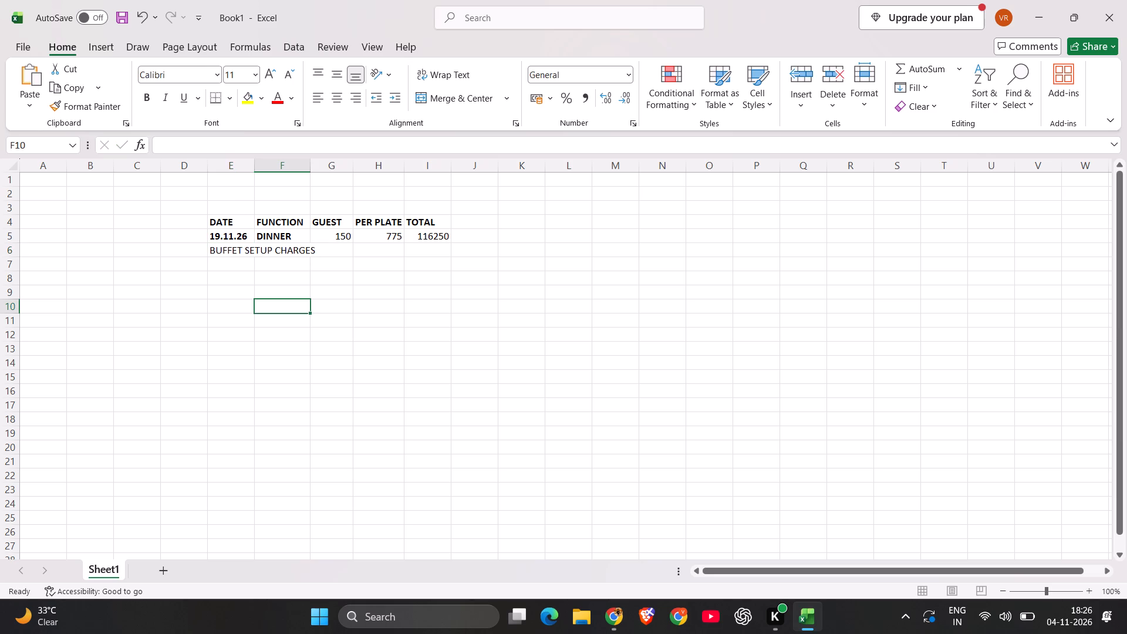
left_click(382, 342)
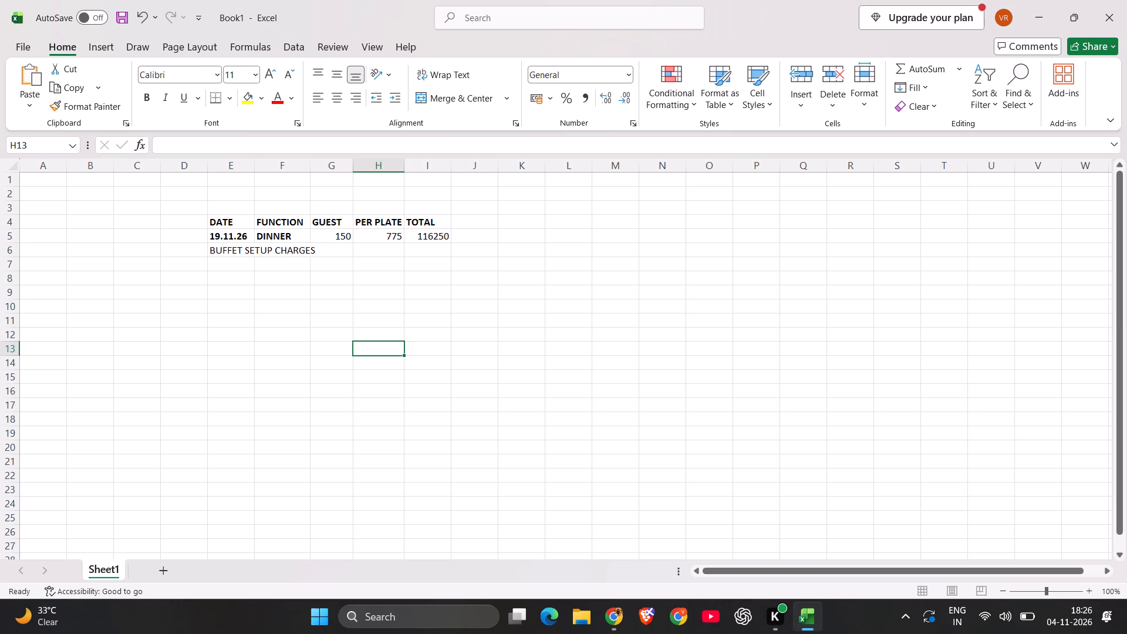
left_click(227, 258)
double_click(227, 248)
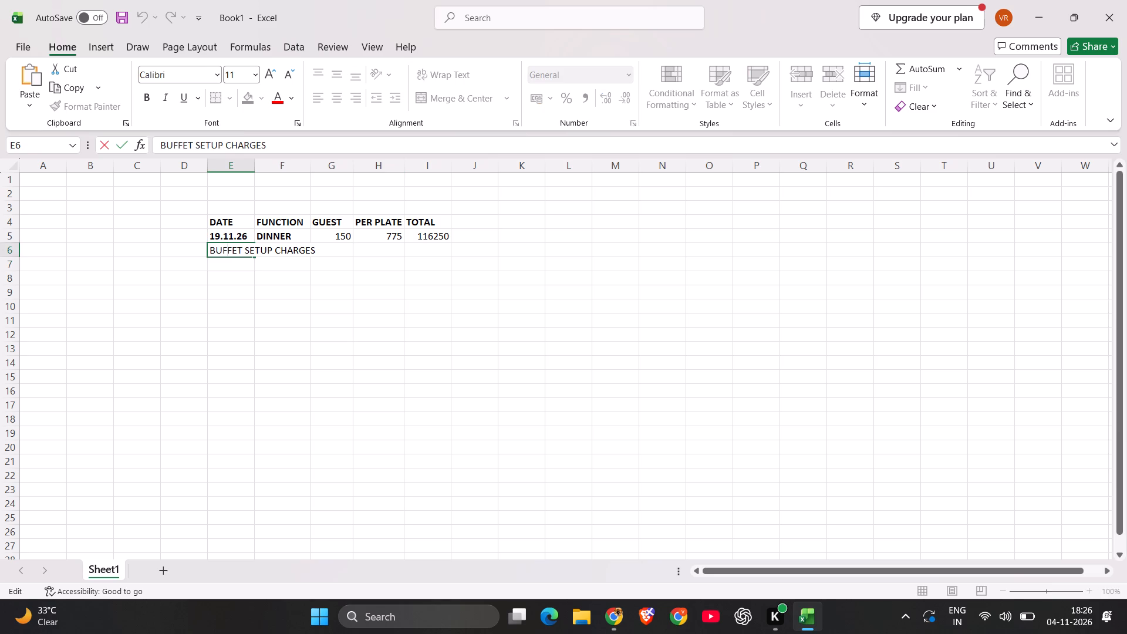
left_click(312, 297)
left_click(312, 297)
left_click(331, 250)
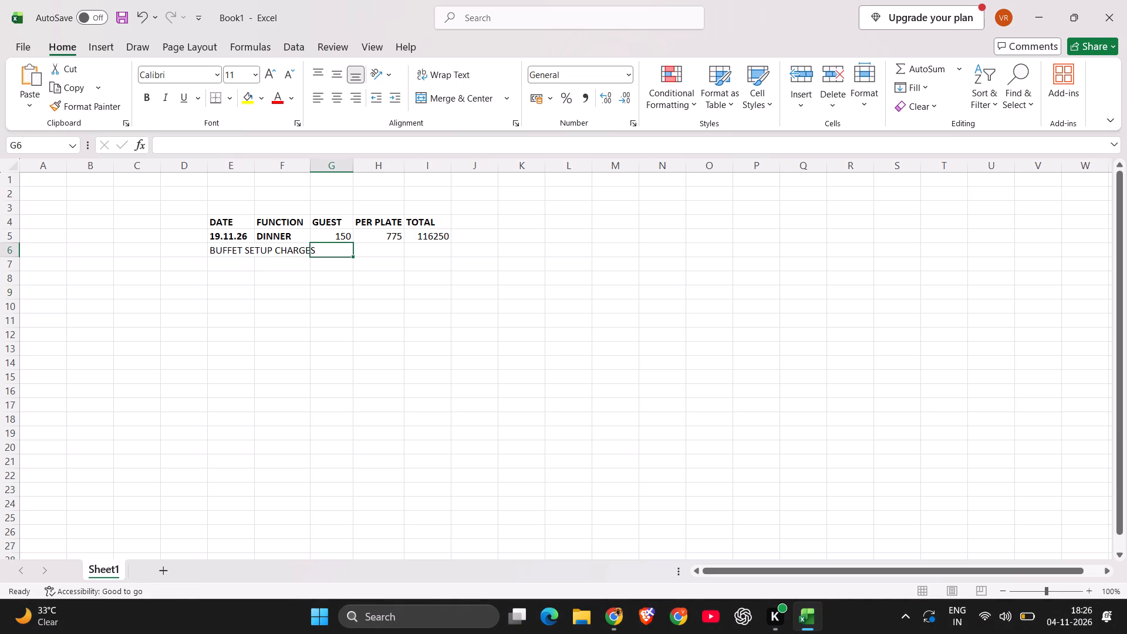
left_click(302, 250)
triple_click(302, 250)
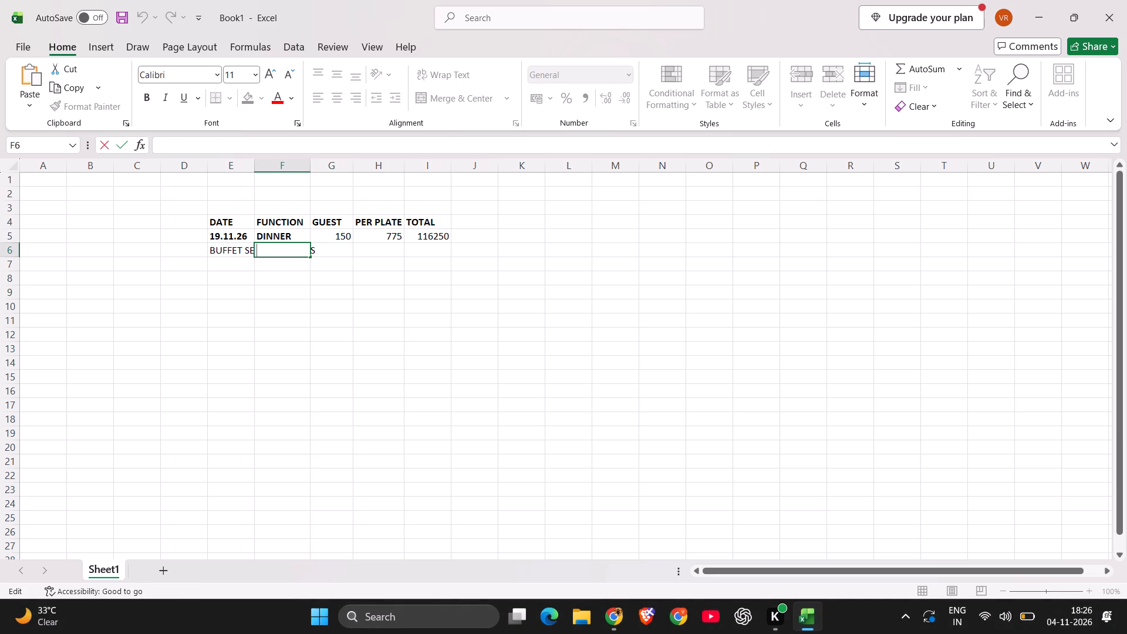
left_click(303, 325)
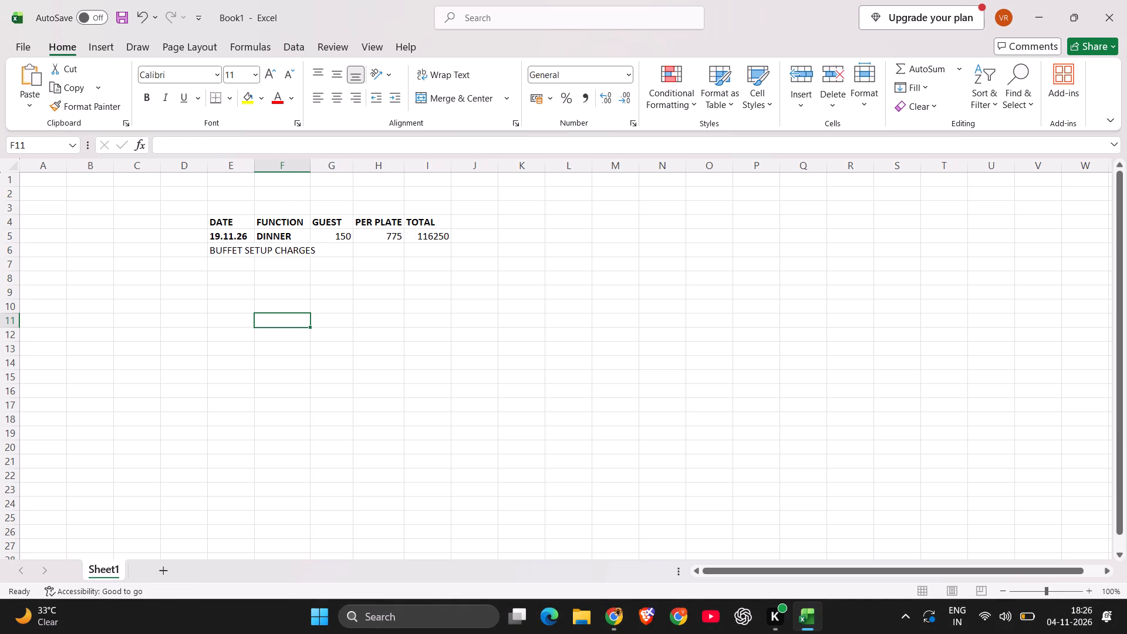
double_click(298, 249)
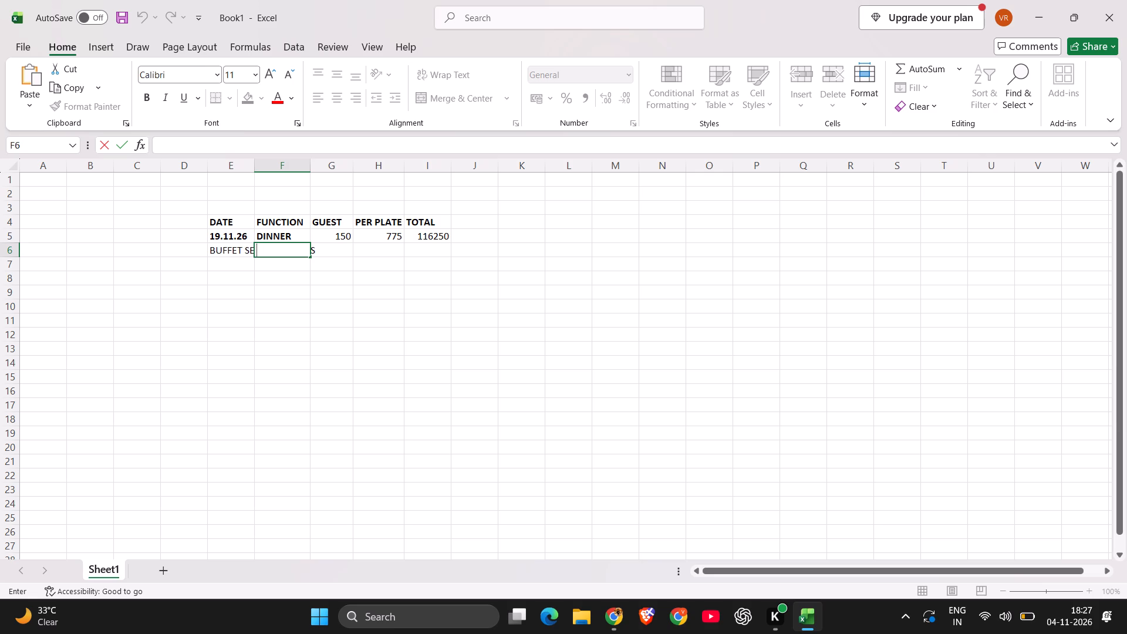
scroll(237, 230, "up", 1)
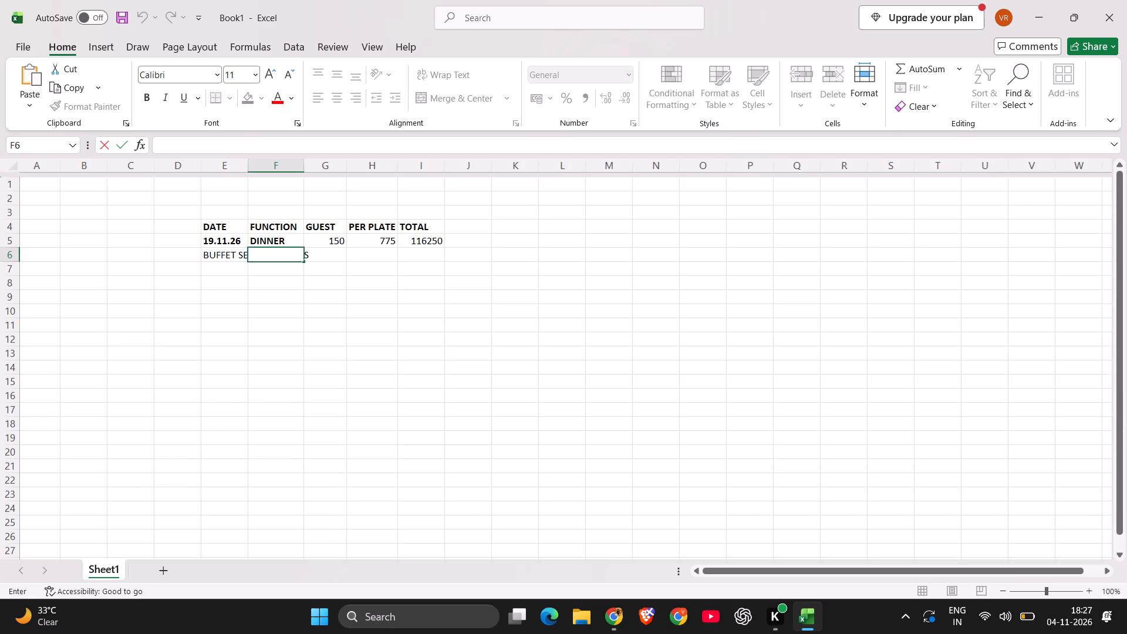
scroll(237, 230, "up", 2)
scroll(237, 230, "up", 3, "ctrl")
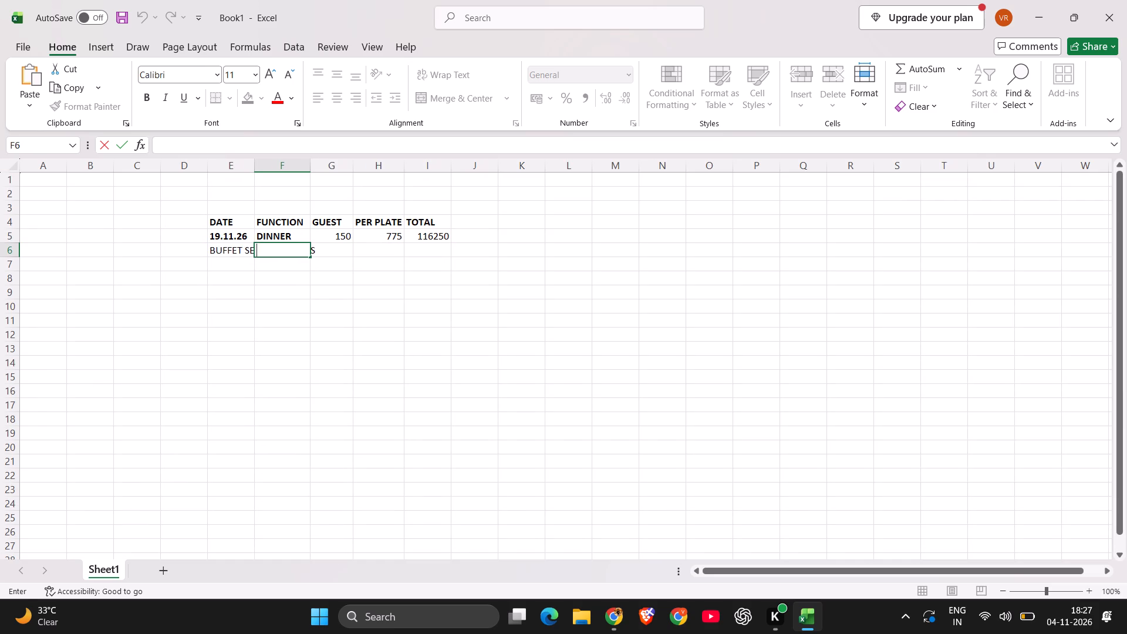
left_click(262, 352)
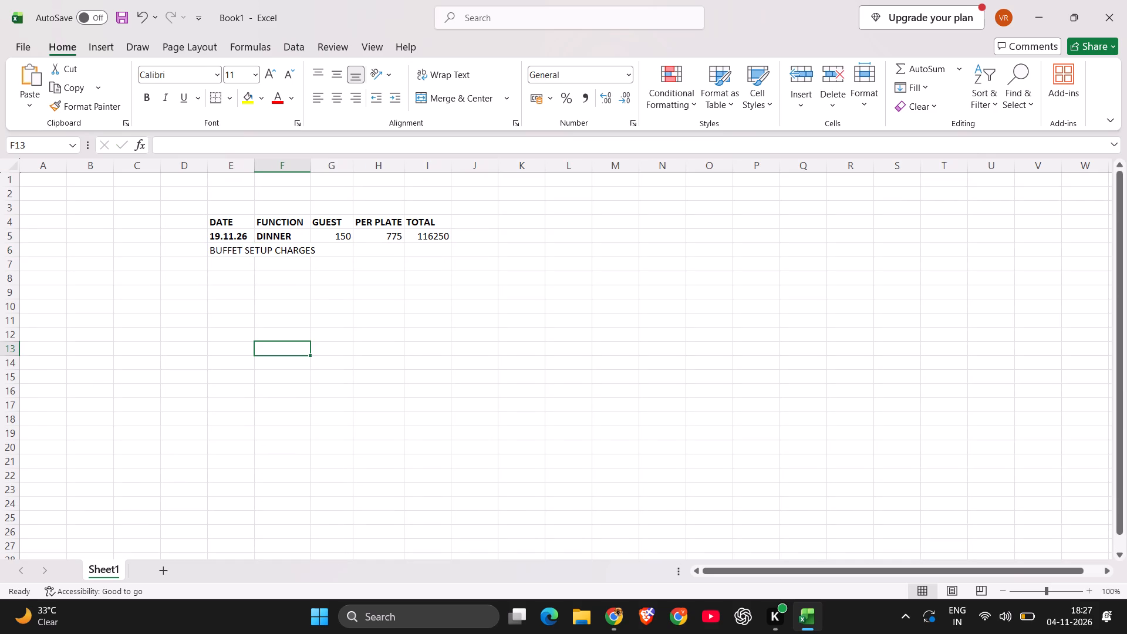
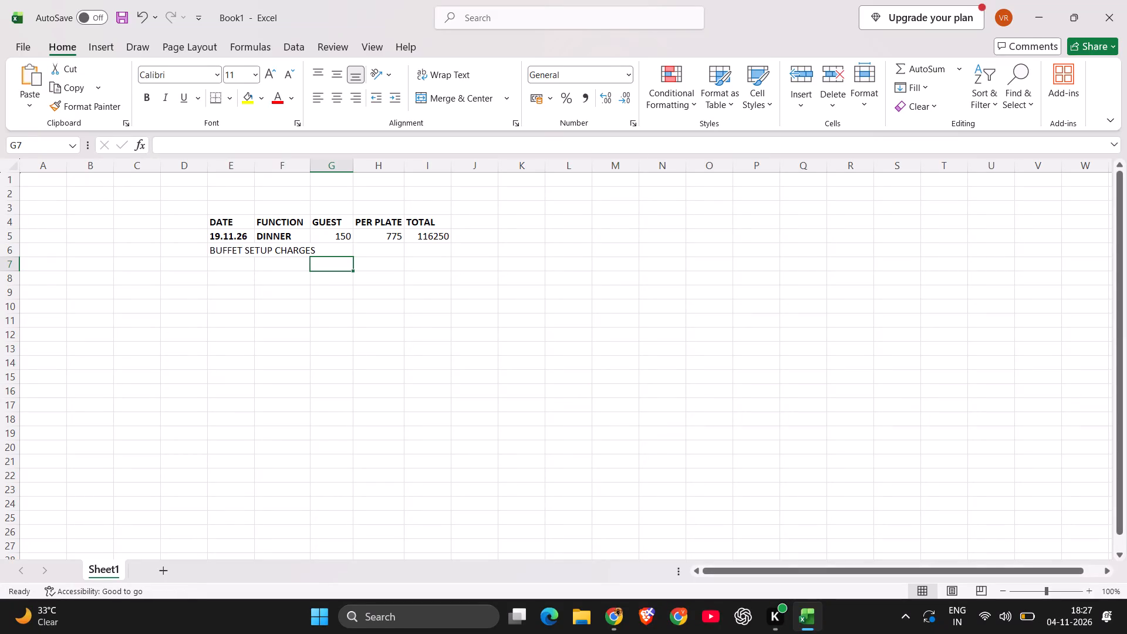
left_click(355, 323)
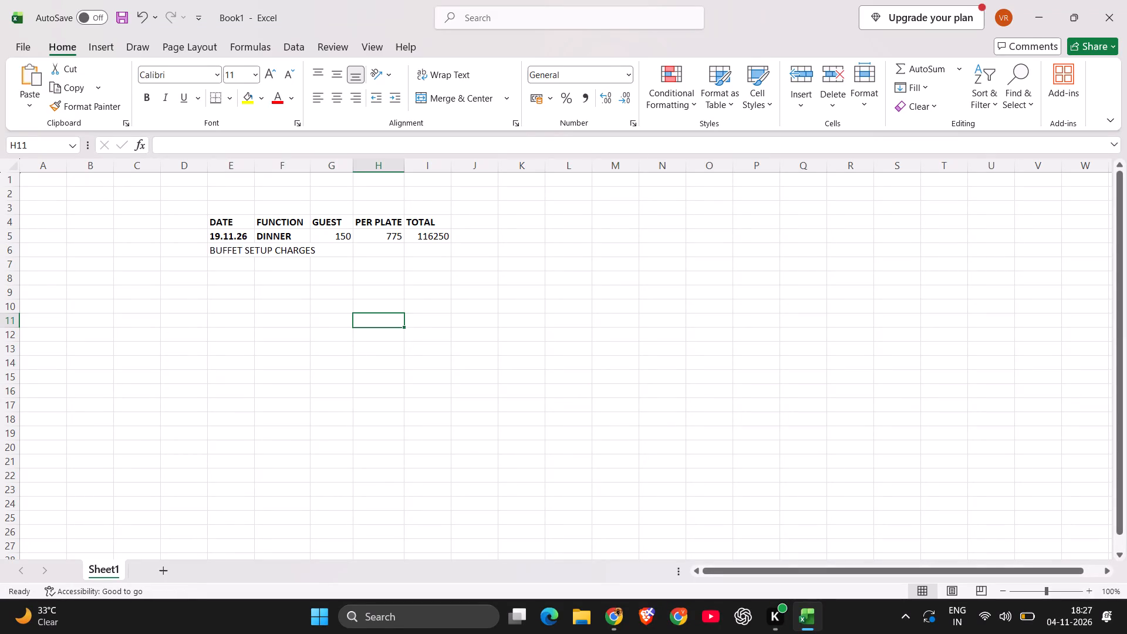
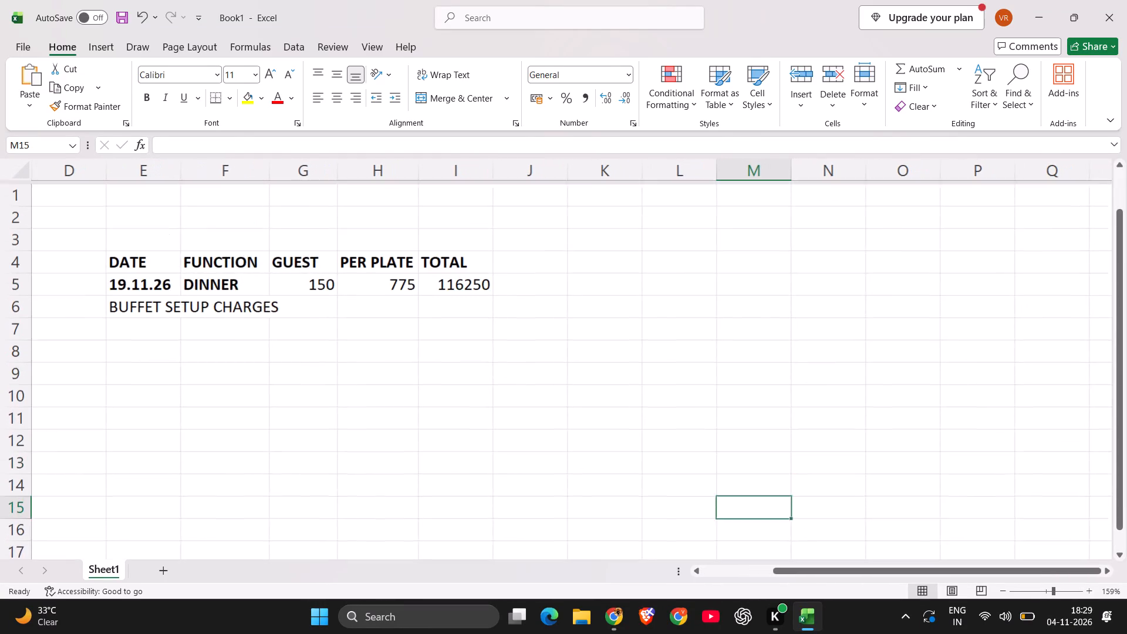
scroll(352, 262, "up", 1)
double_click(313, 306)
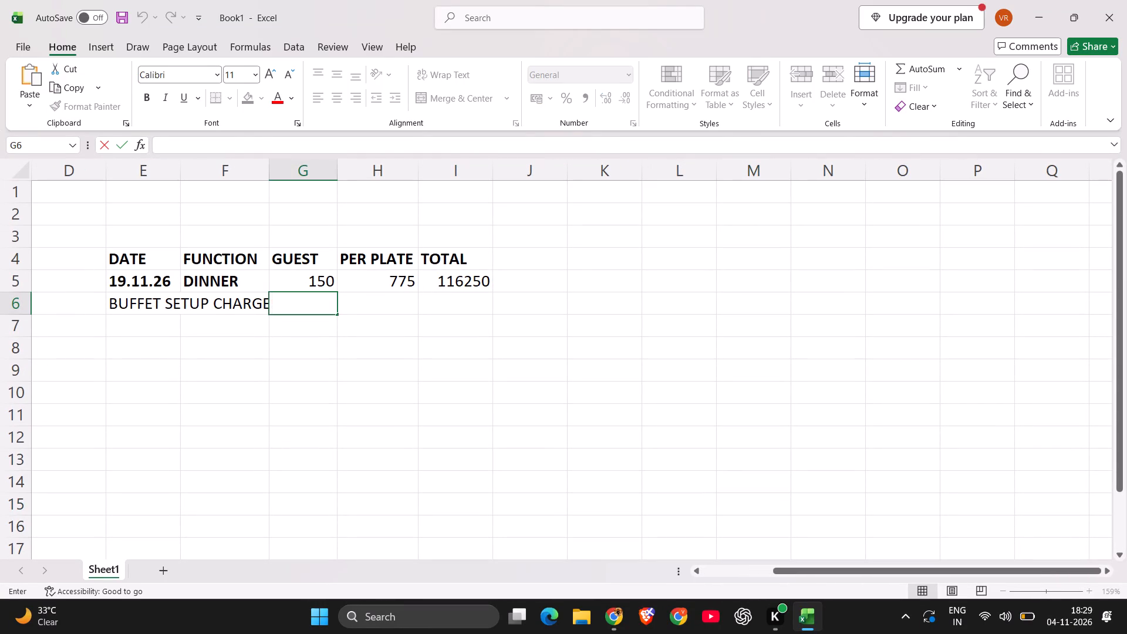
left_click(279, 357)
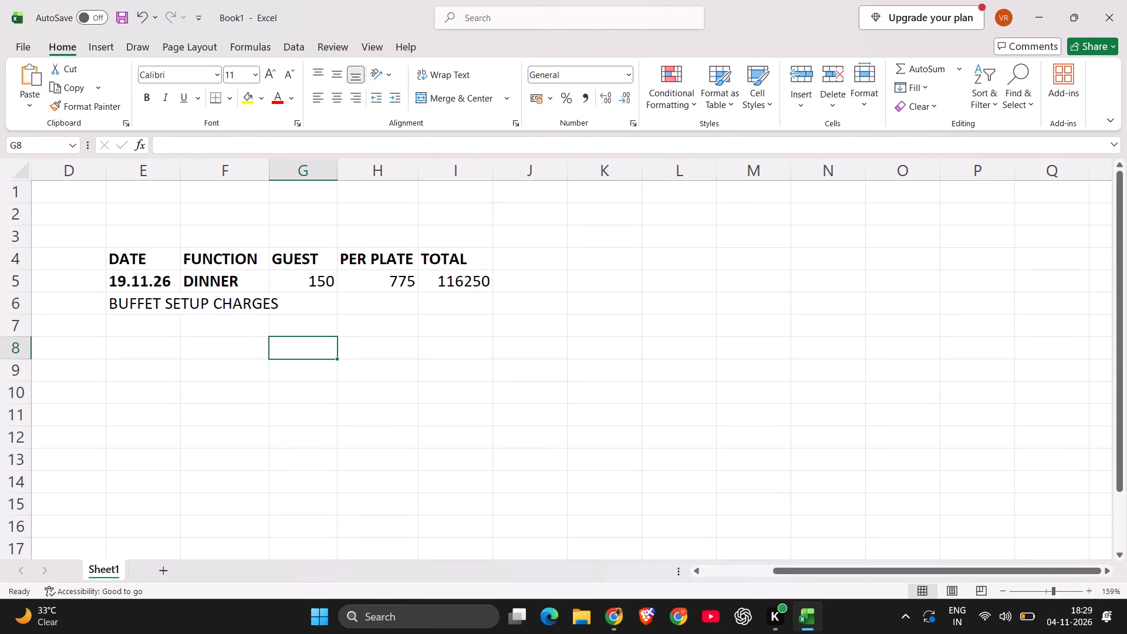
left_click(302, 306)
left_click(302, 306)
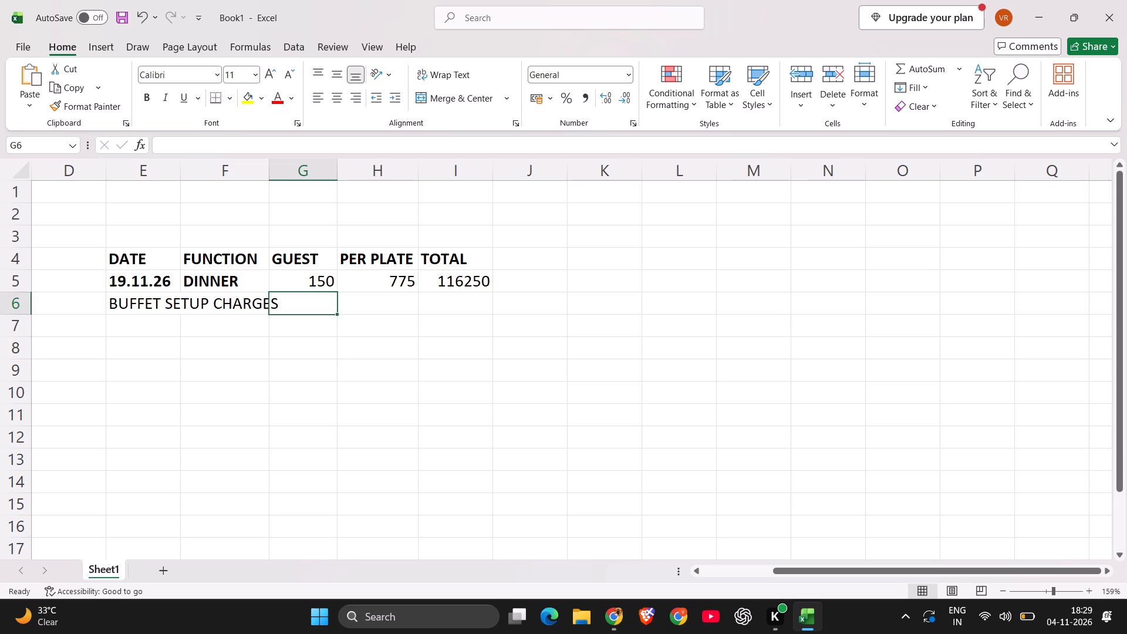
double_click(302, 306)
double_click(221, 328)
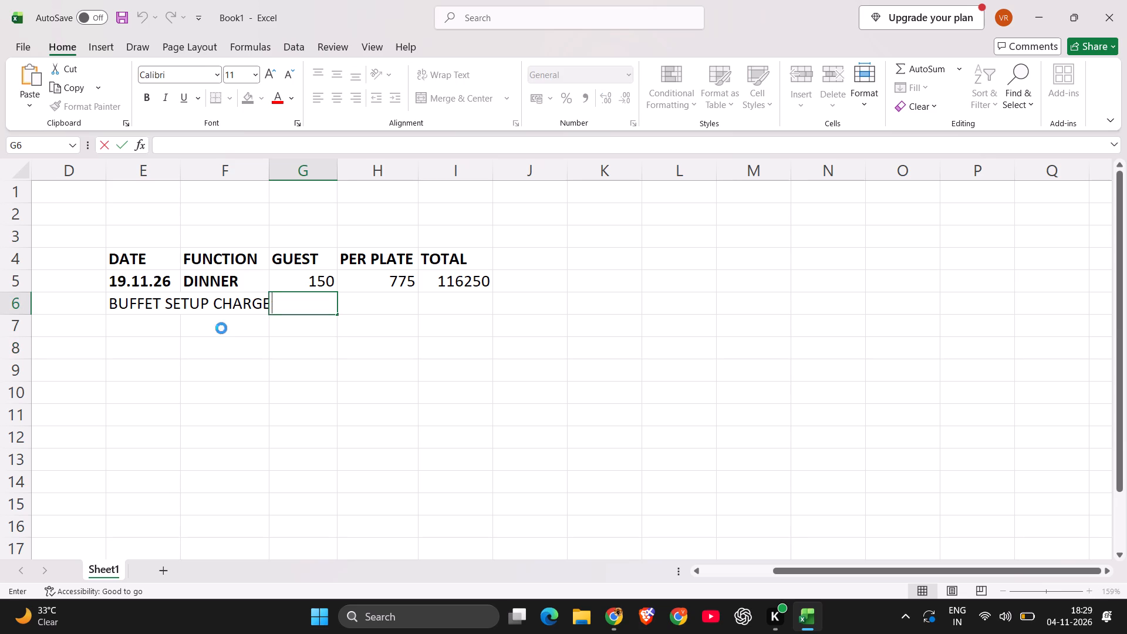
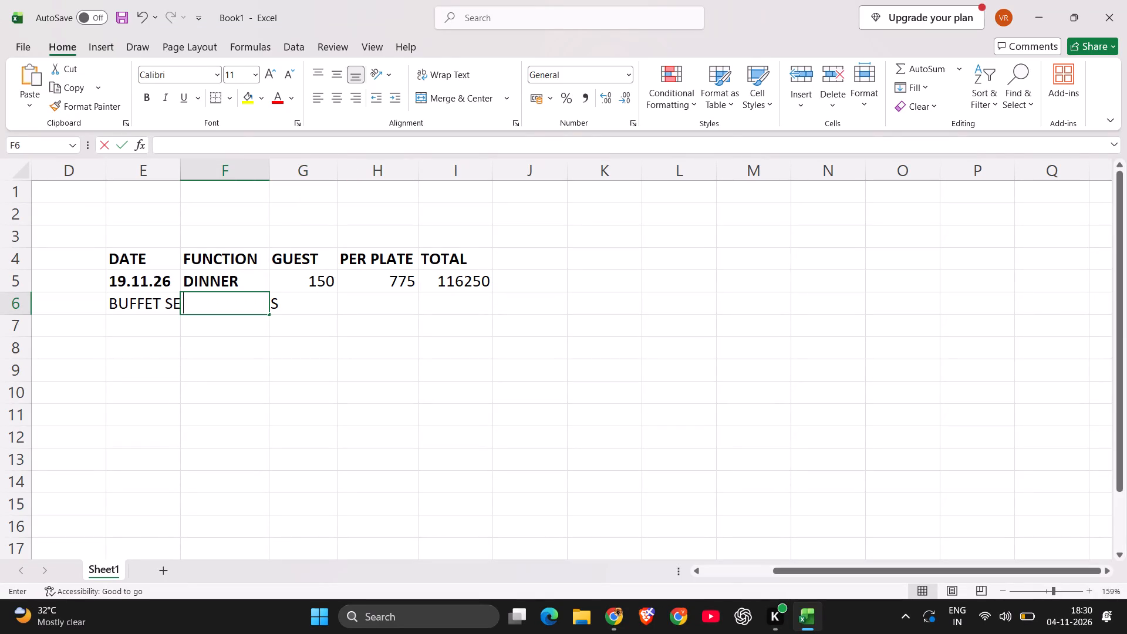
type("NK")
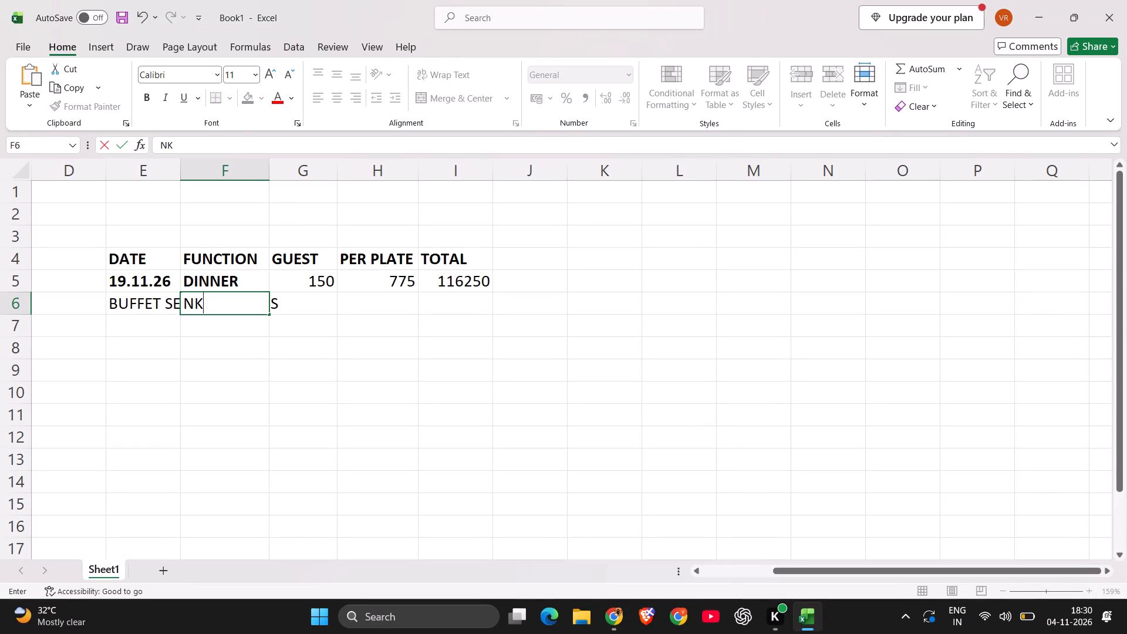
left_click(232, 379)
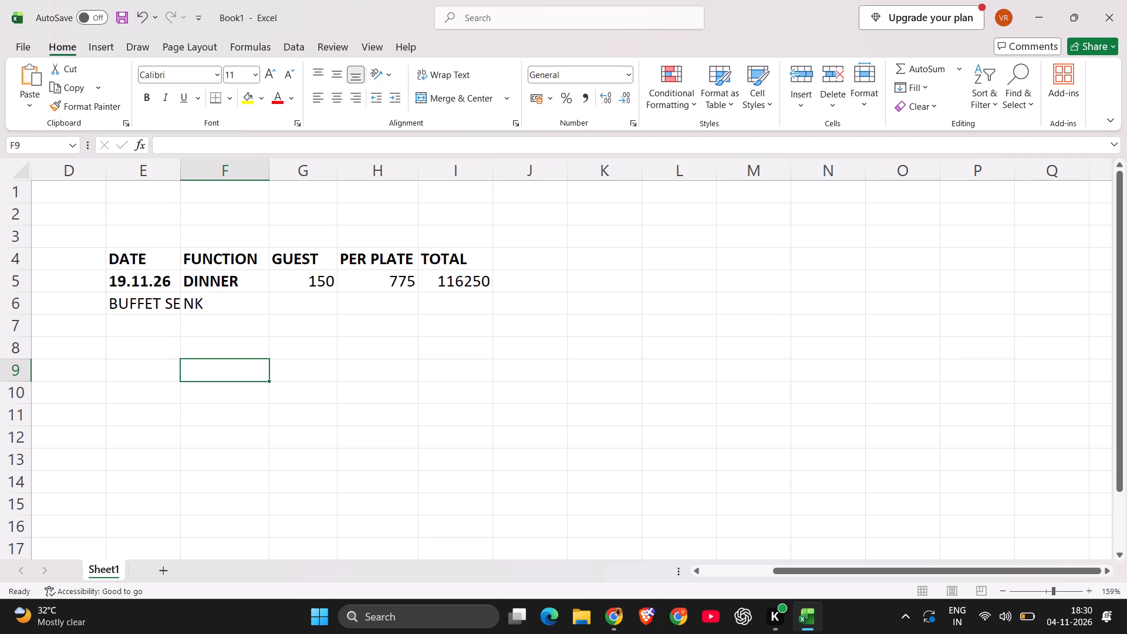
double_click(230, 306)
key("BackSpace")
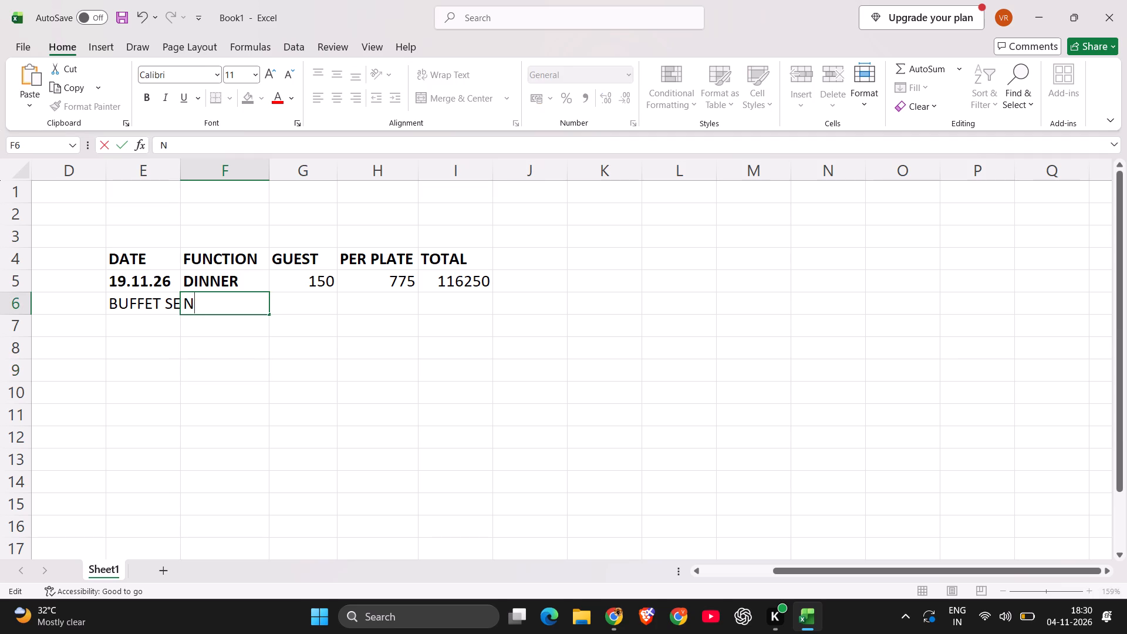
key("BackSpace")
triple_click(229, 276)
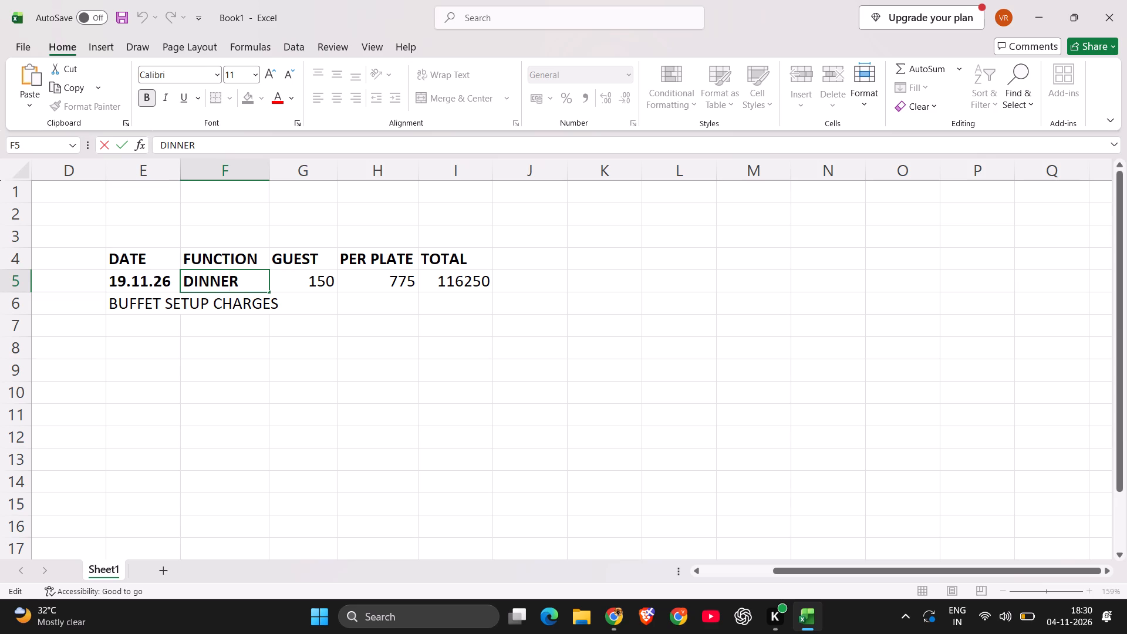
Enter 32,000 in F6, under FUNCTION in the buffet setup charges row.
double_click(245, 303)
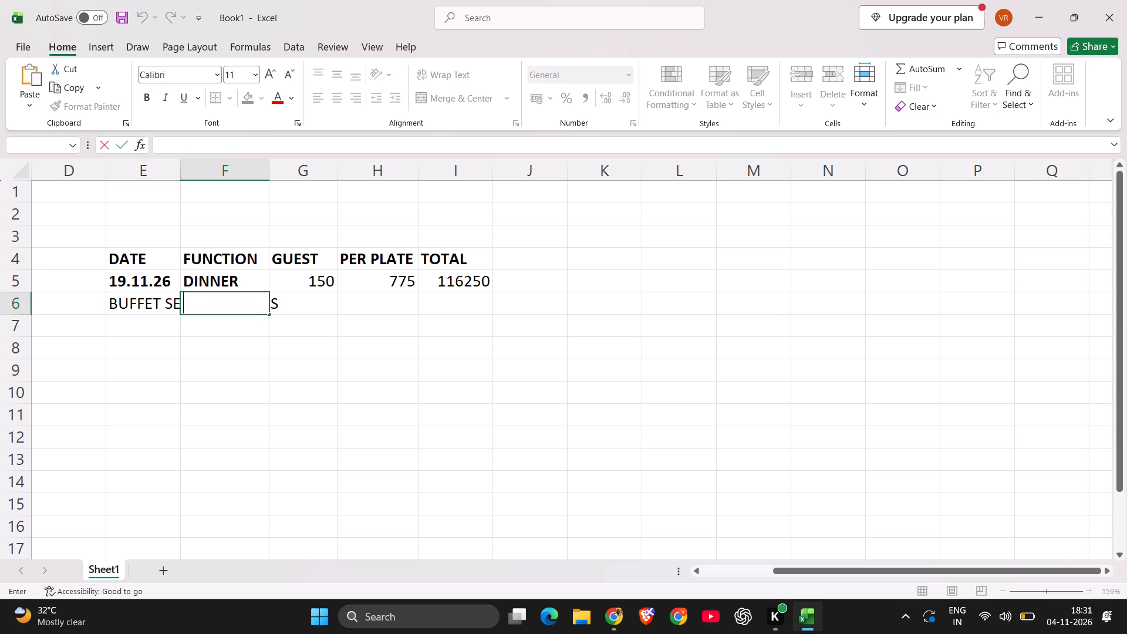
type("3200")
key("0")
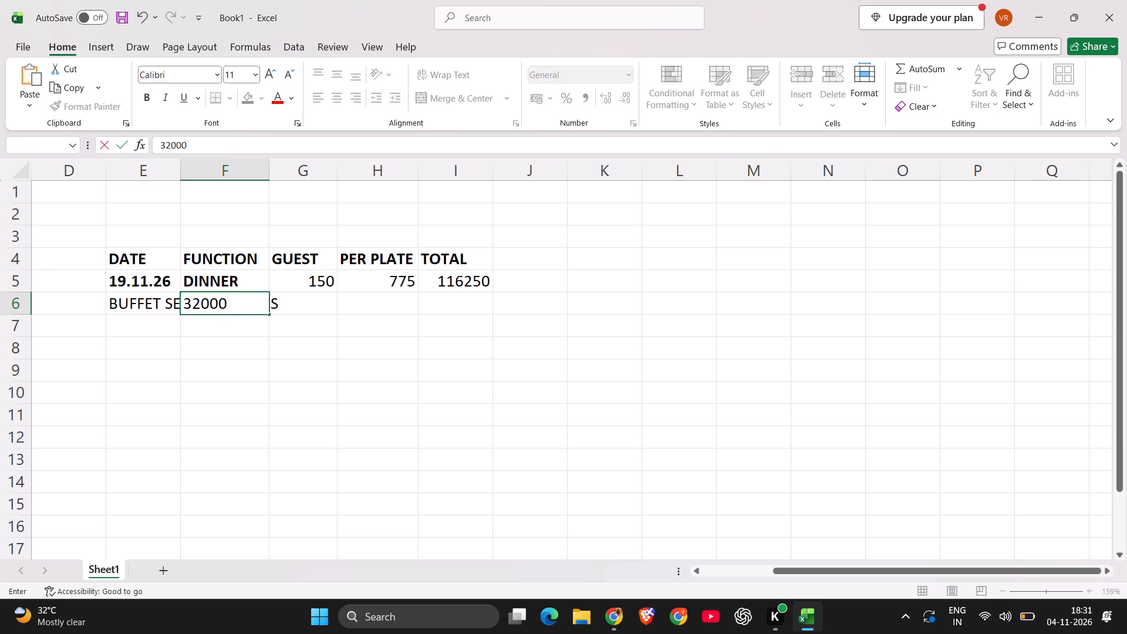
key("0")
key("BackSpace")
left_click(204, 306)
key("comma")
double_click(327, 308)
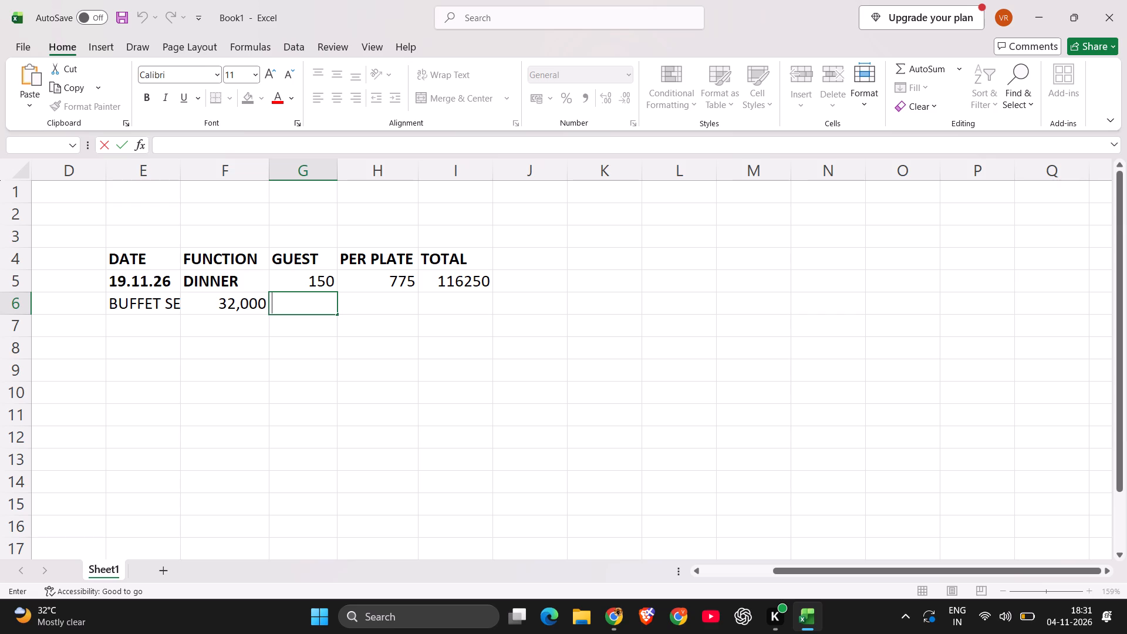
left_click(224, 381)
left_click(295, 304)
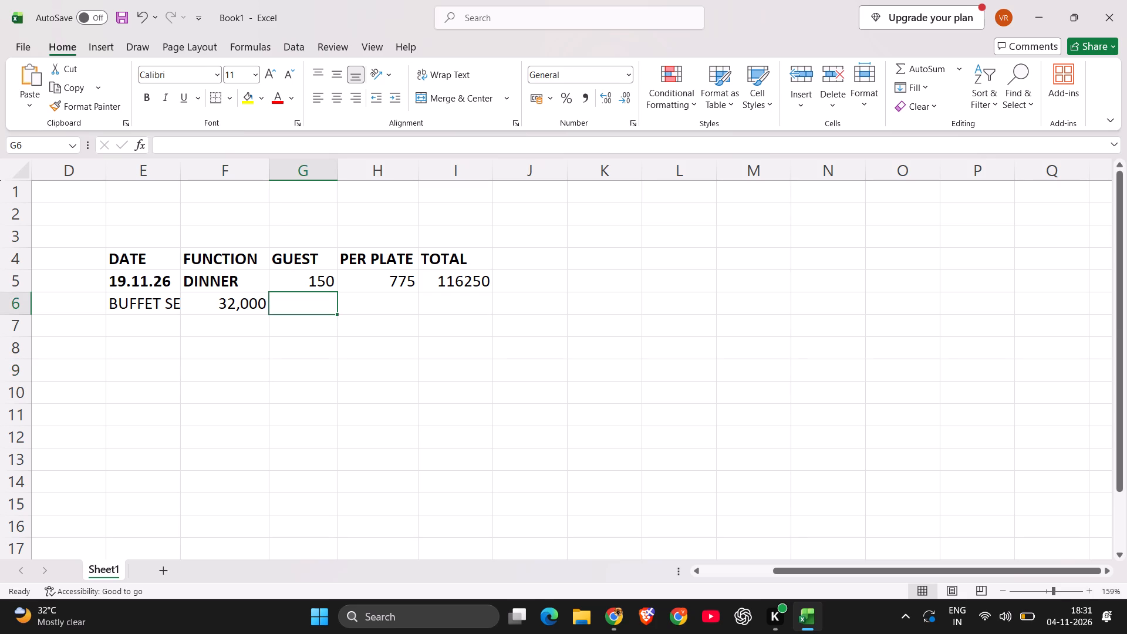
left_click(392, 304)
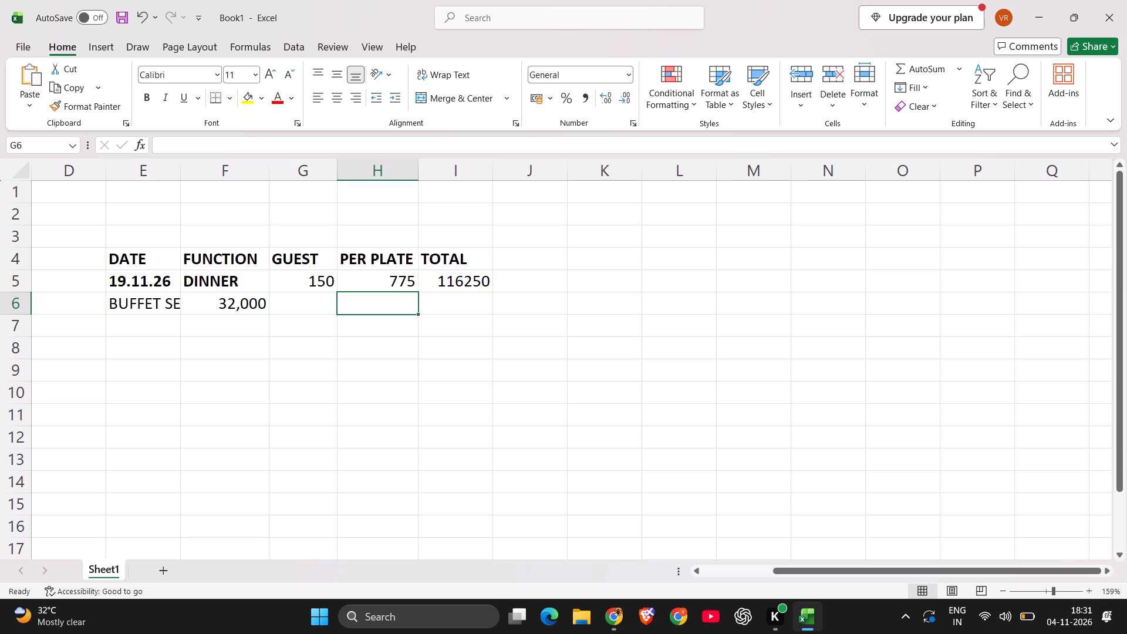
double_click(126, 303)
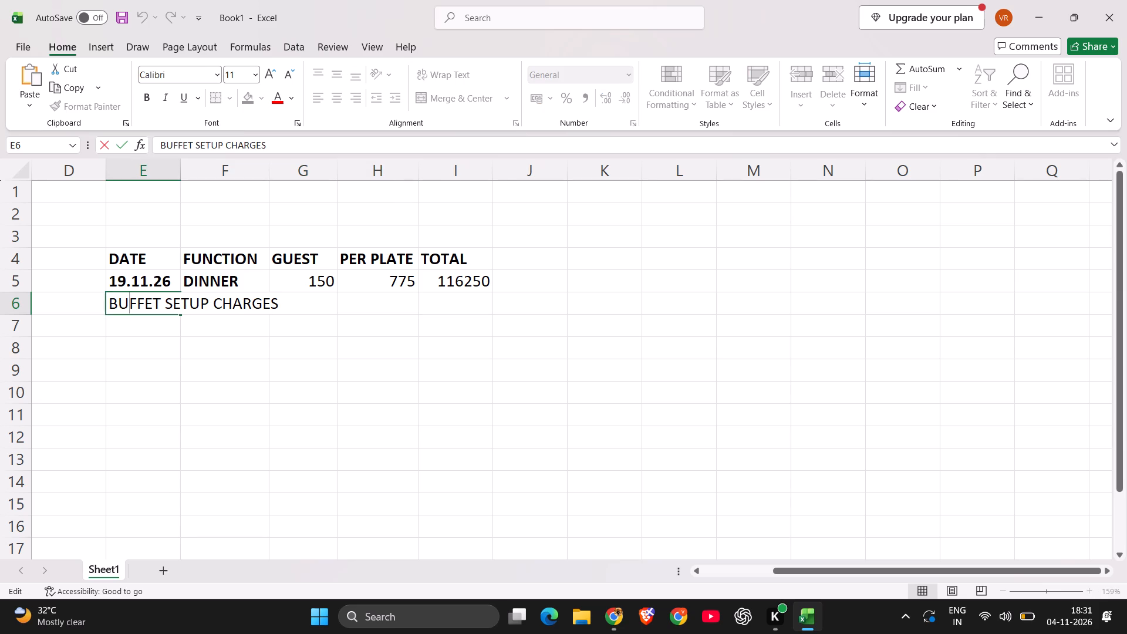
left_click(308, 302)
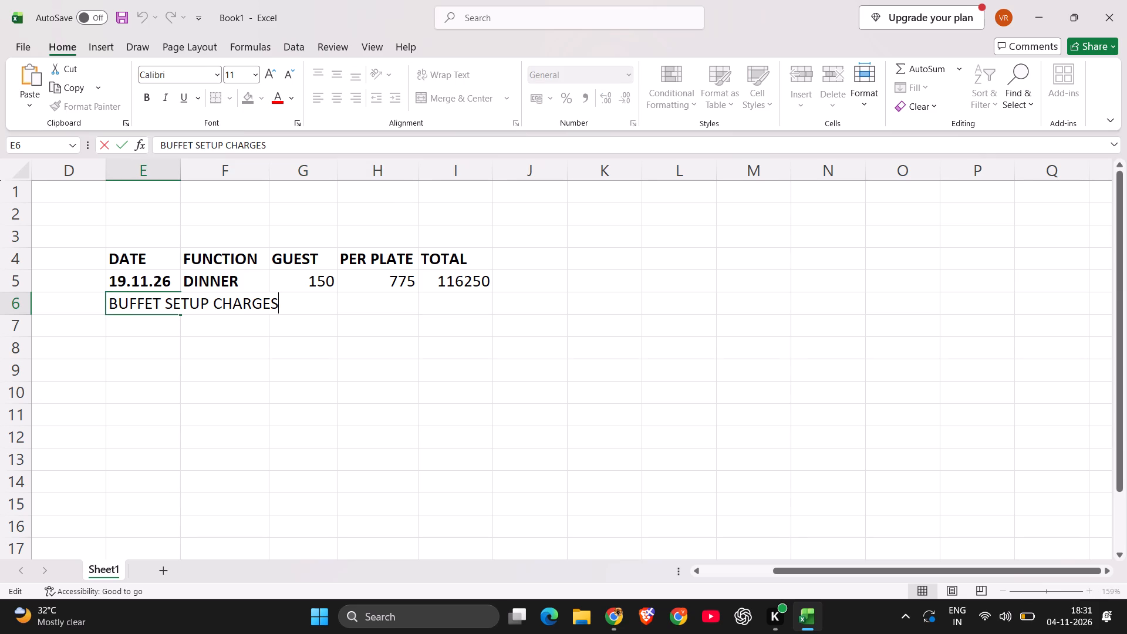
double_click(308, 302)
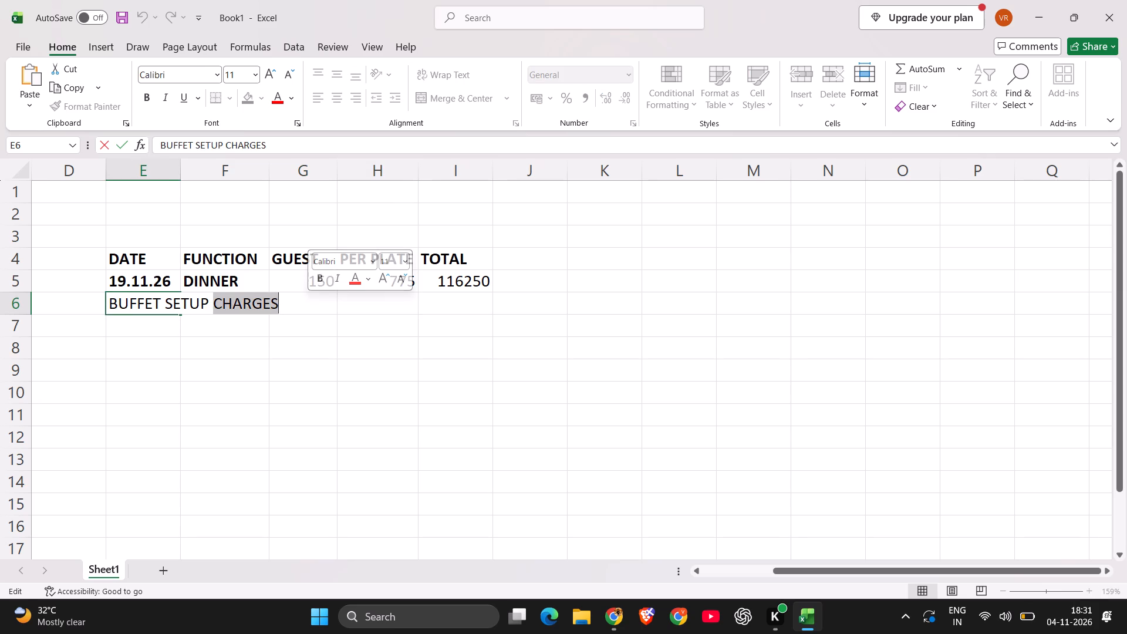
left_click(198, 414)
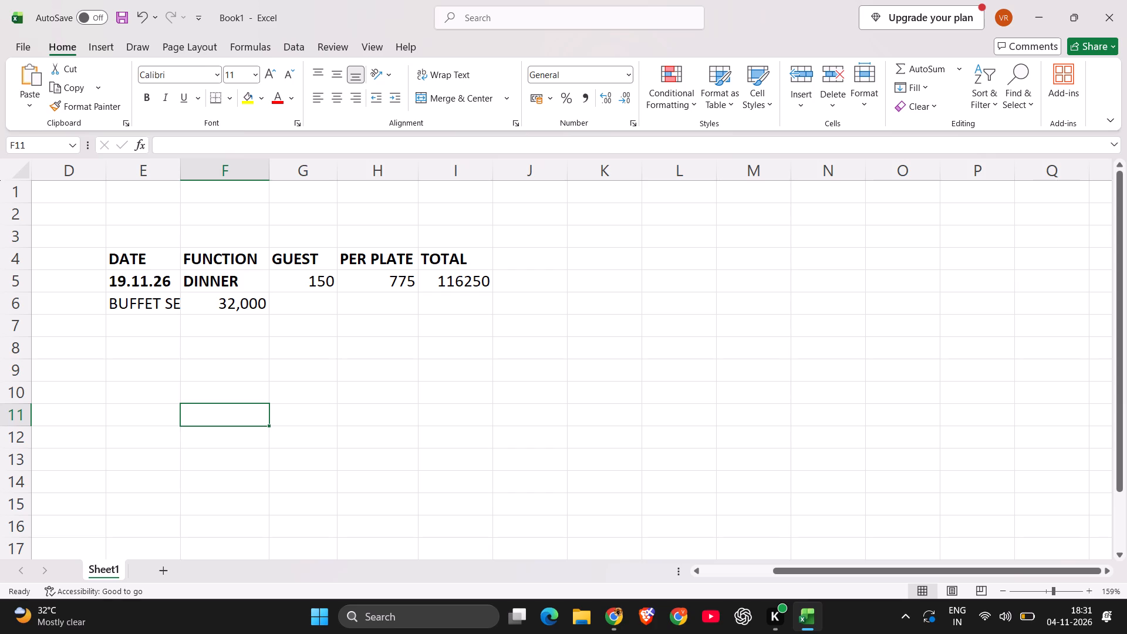
Enter 32,500 under TOTAL in I6 for the buffet setup charges row.
left_click(440, 311)
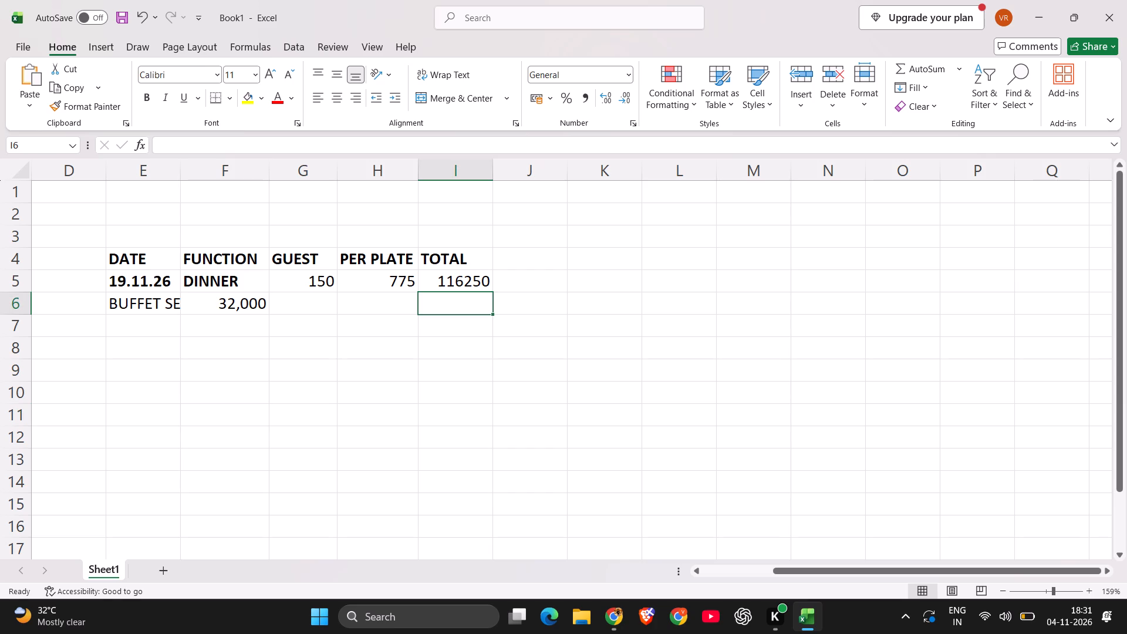
type("32")
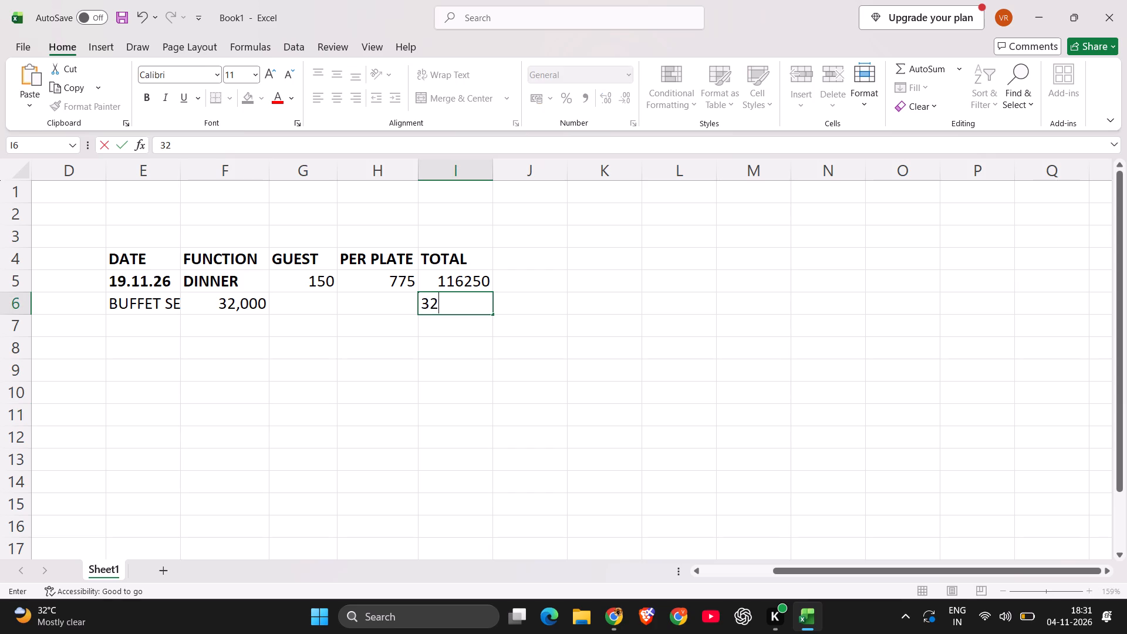
key("comma")
type("500")
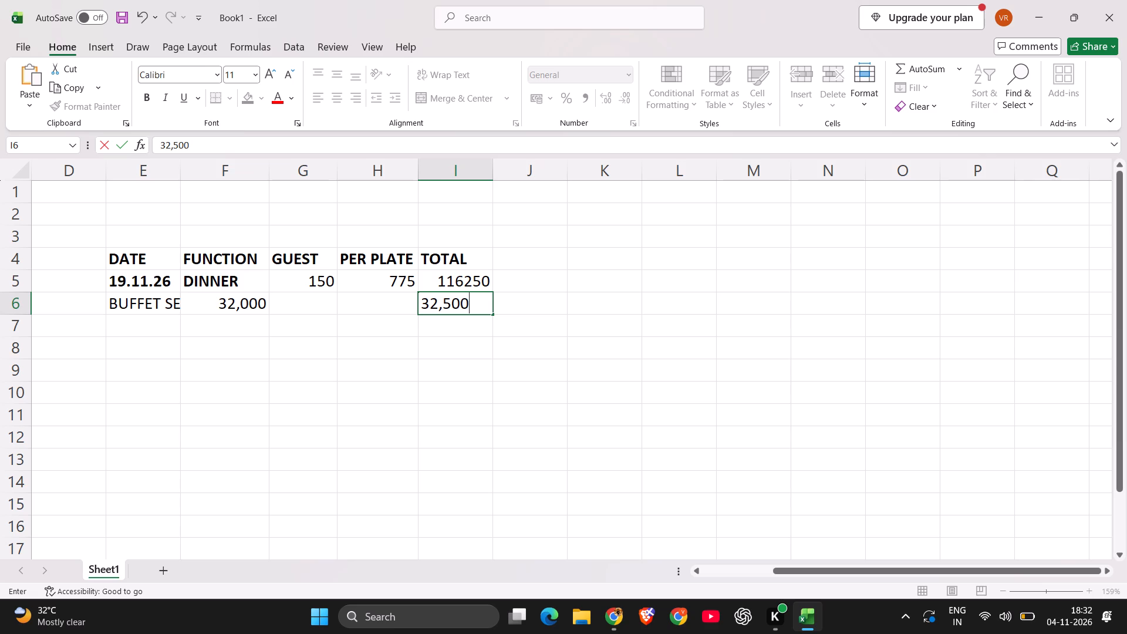
left_click(253, 308)
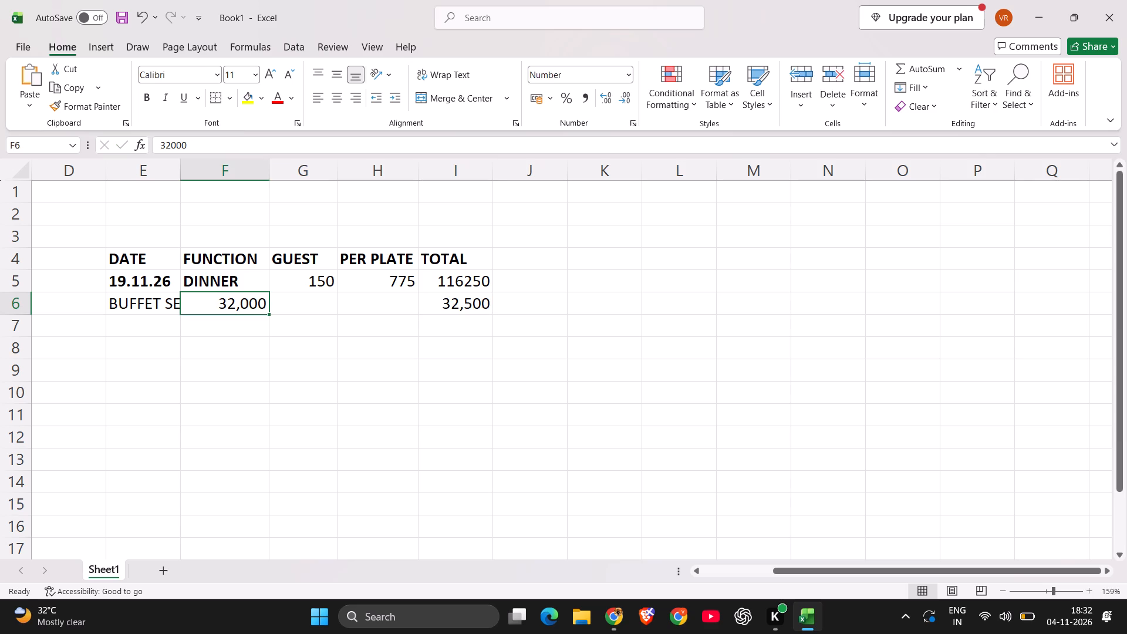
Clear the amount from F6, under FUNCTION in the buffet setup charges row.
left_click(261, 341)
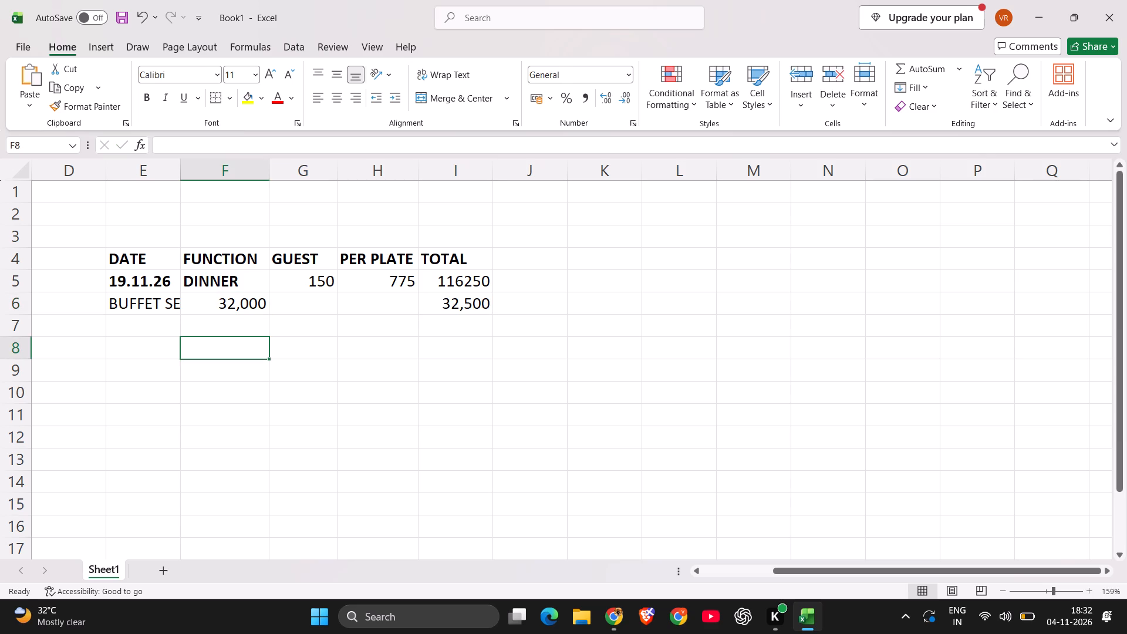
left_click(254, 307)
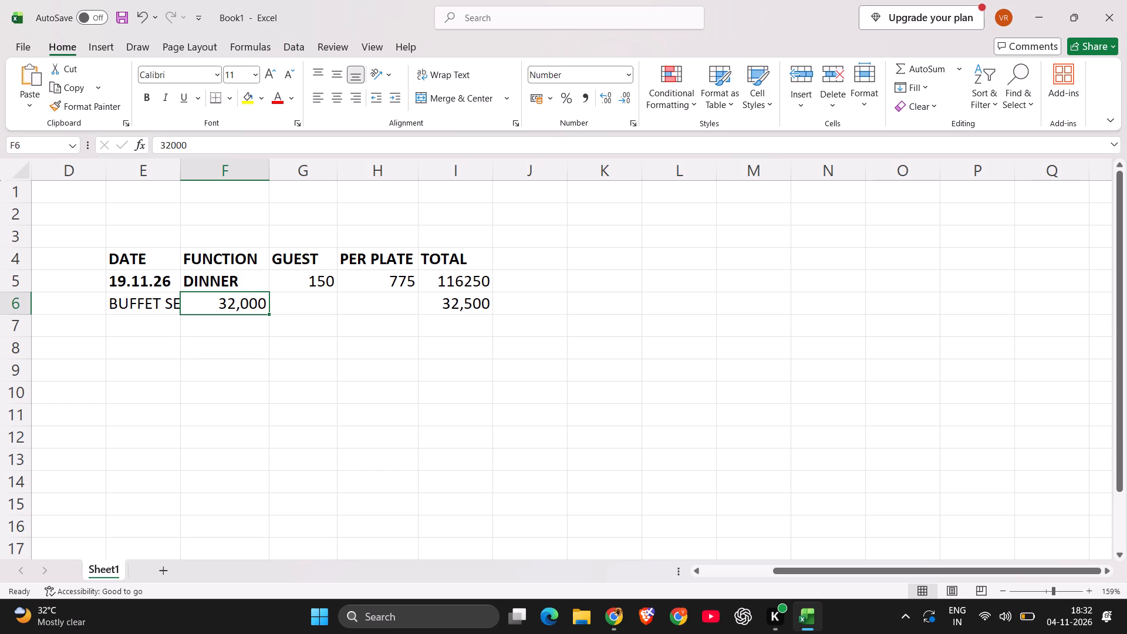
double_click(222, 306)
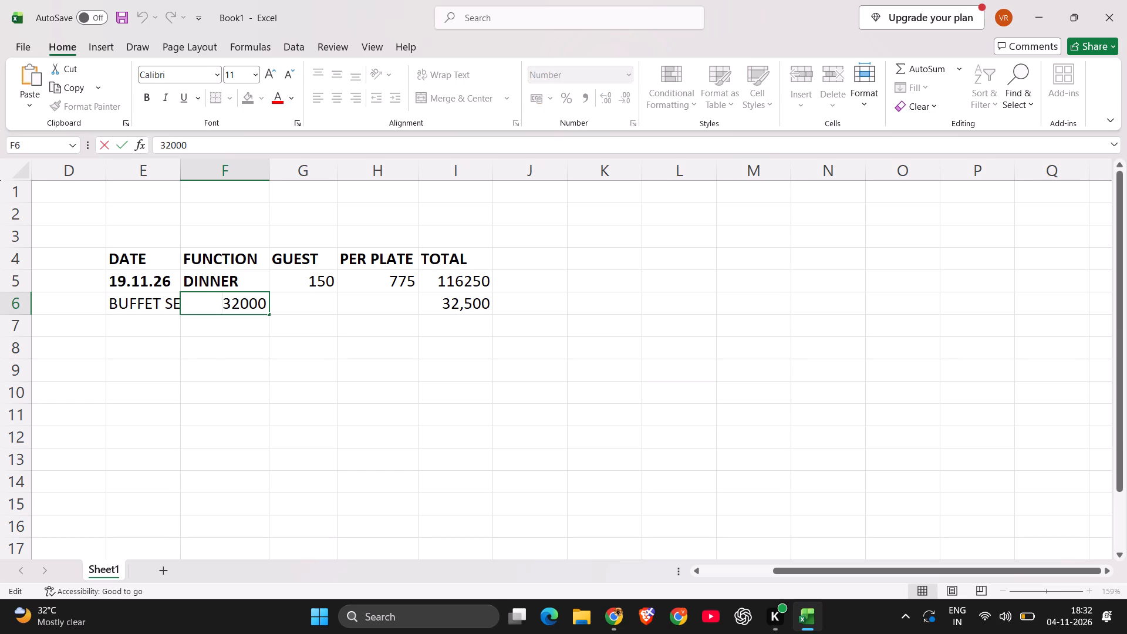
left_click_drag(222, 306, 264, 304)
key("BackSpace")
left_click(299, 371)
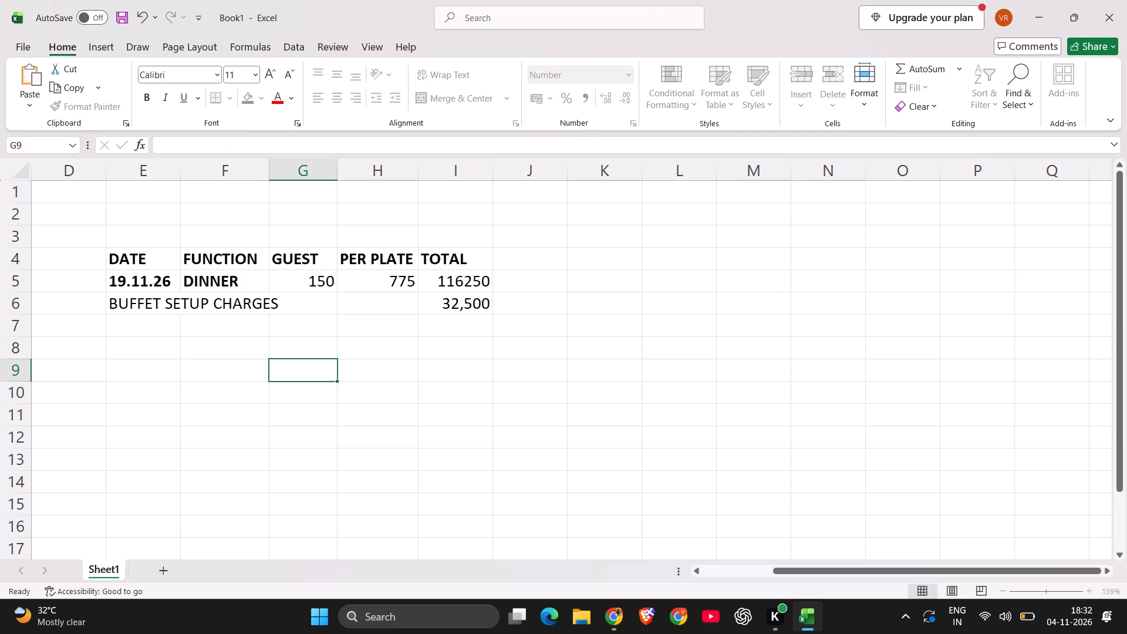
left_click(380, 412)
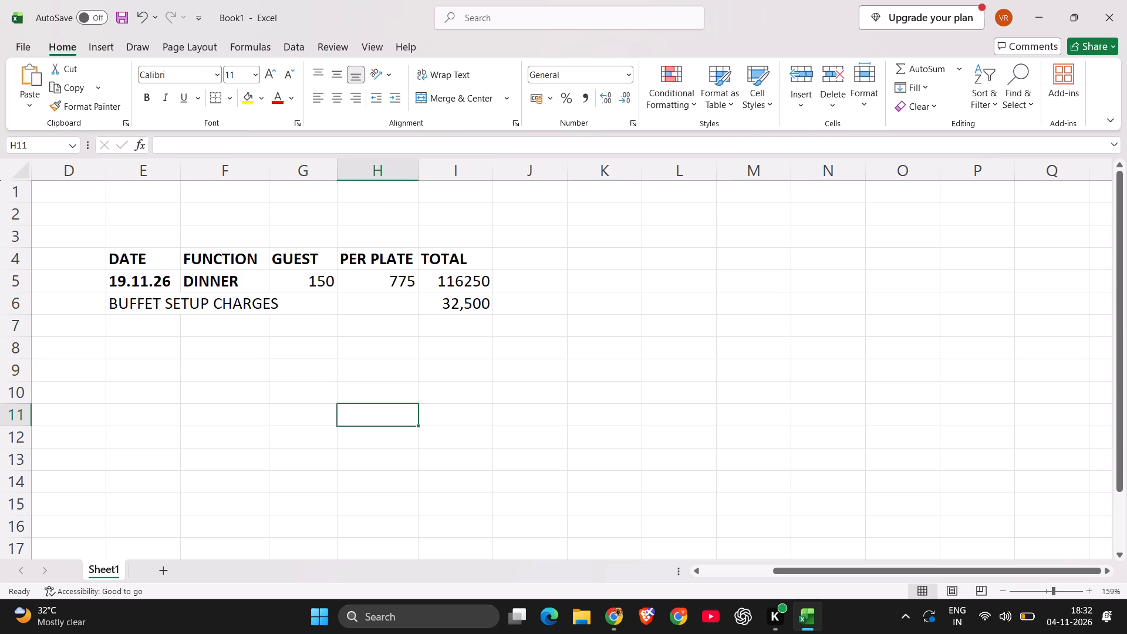
Insert GOLDEN before SETUP in the E6 label so it reads BUFFET GOLDEN SETUP CHARGES.
left_click(178, 317)
double_click(169, 305)
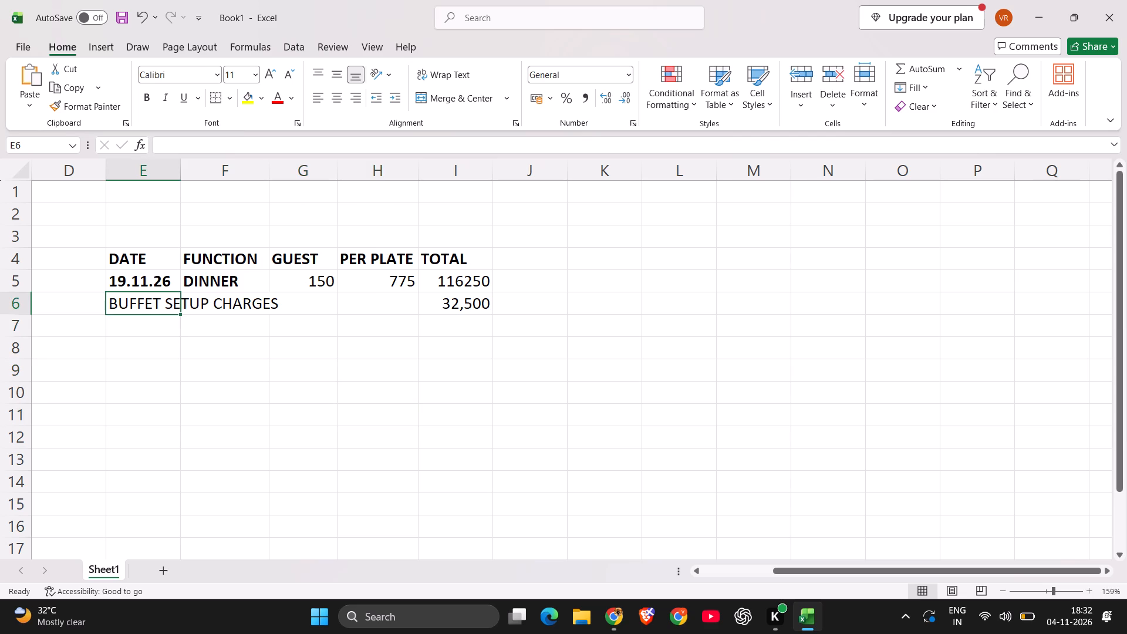
key("Left")
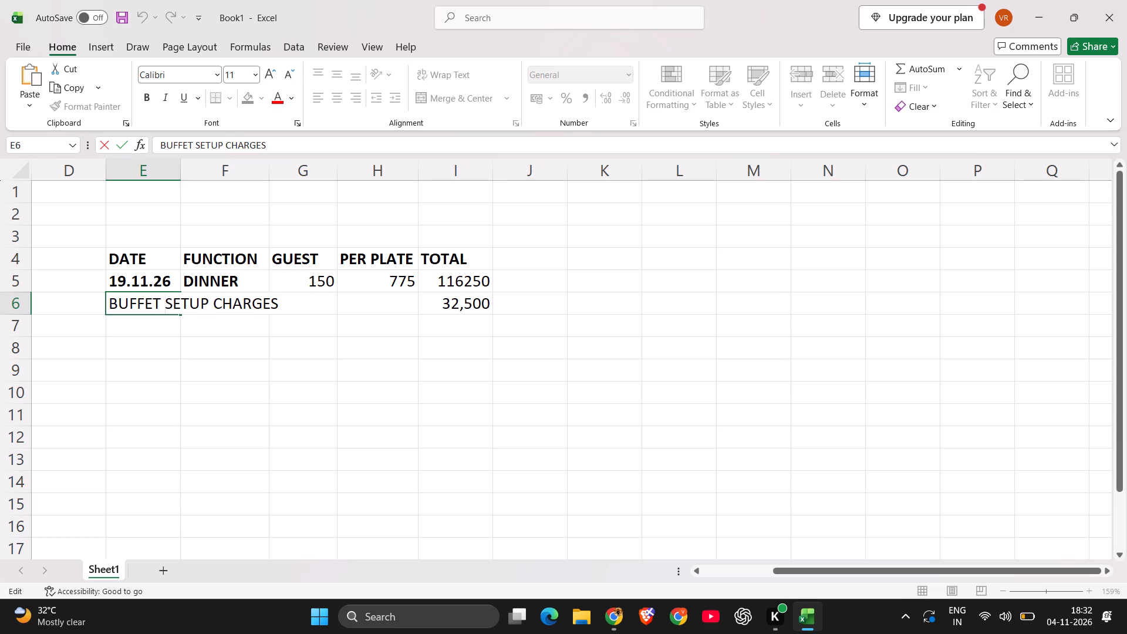
type("GOL")
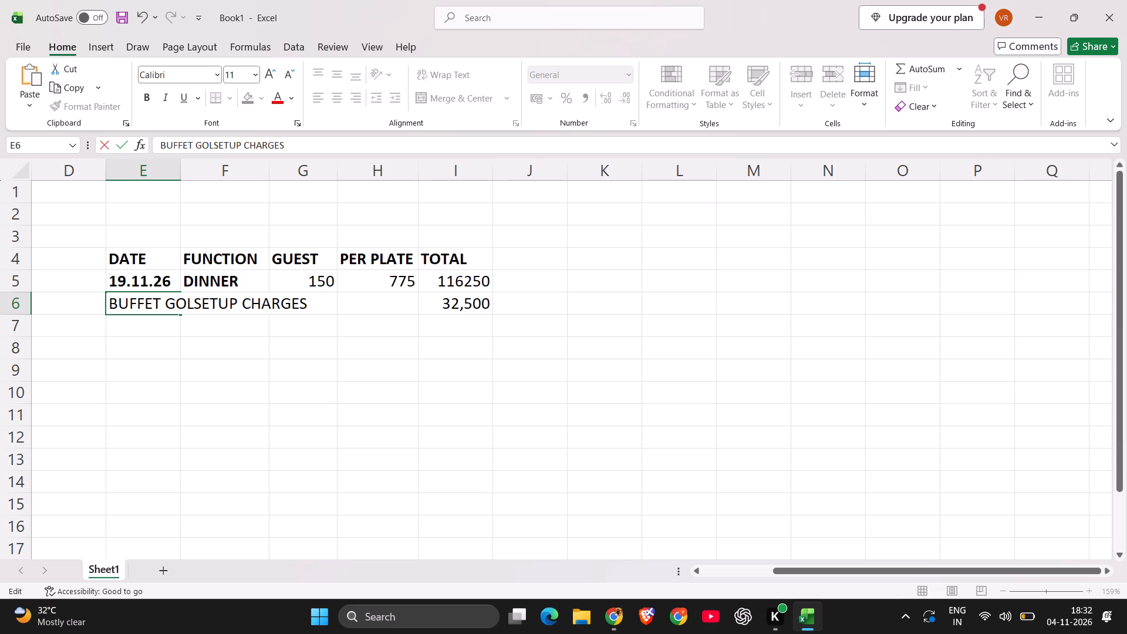
type("DE")
type("N")
key("space")
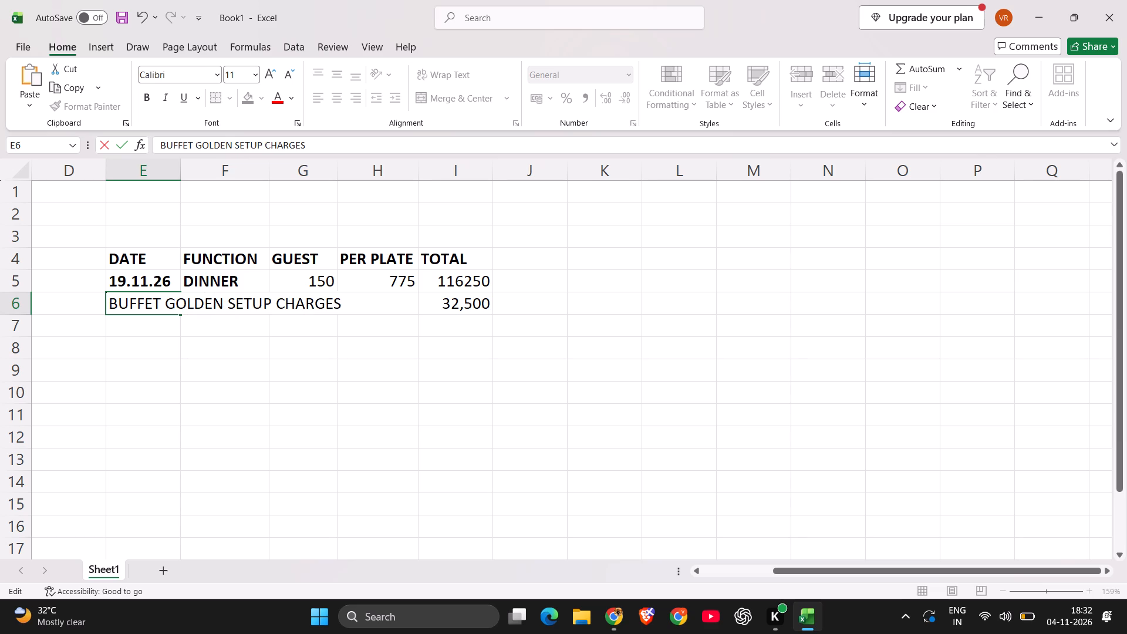
left_click(214, 375)
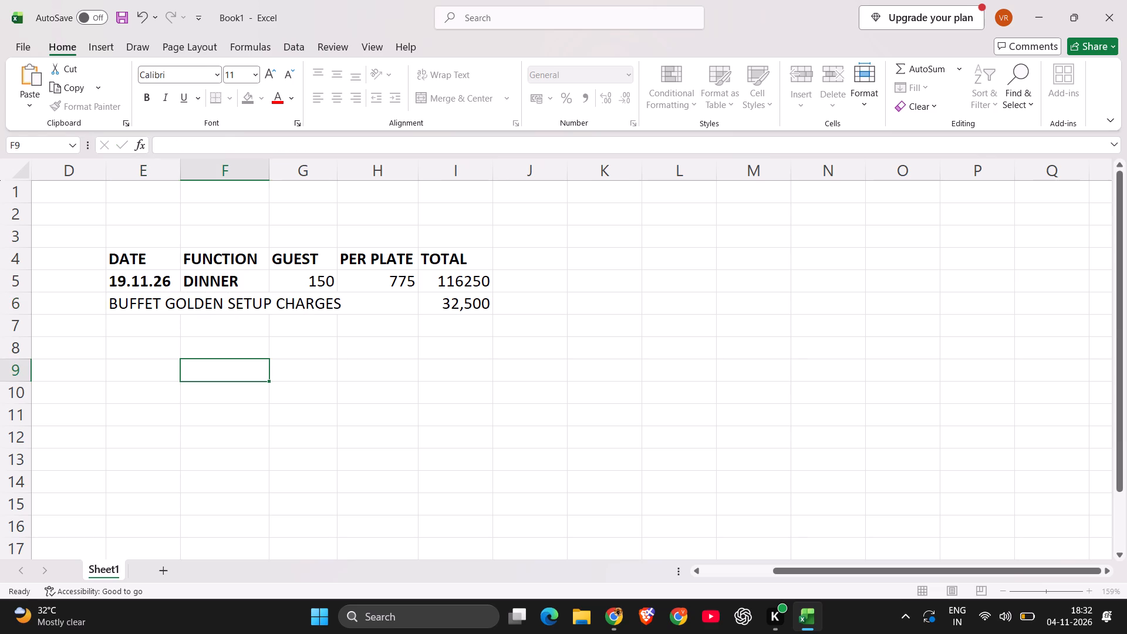
left_click(162, 425)
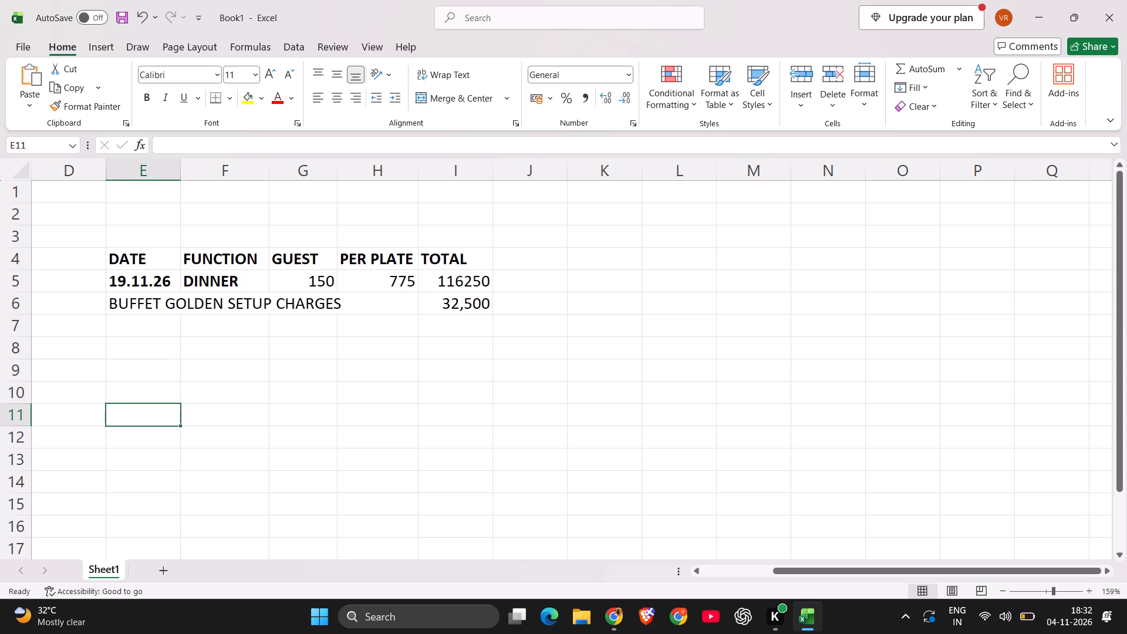
Sum the TOTAL amounts in I5:I6 into cell I7 with AutoSum.
left_click(477, 306)
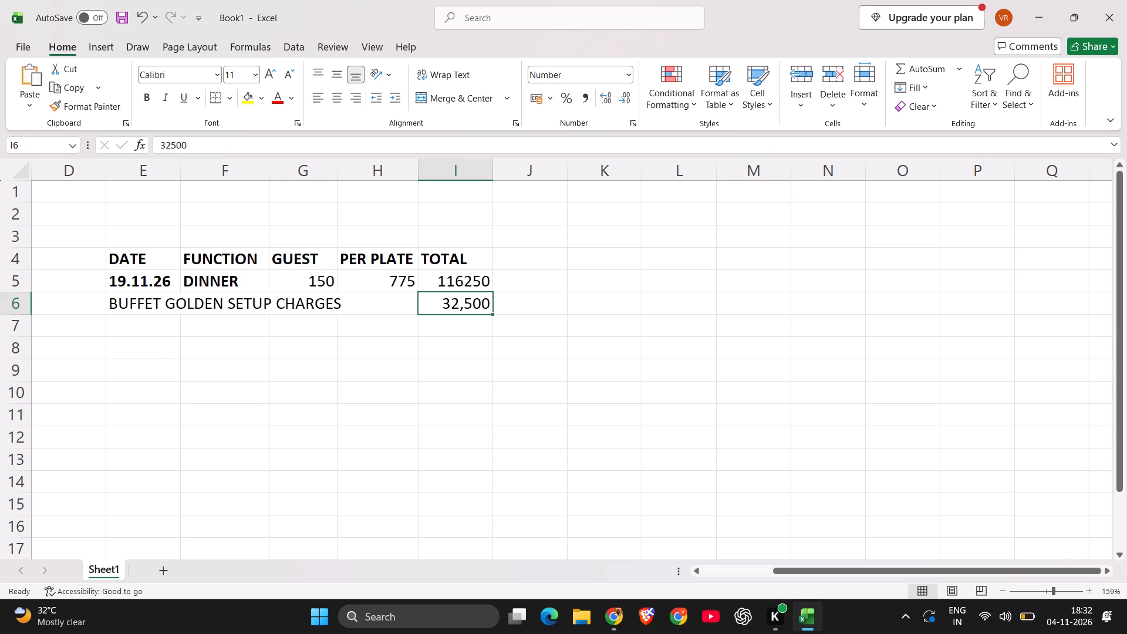
left_click(470, 333)
double_click(470, 333)
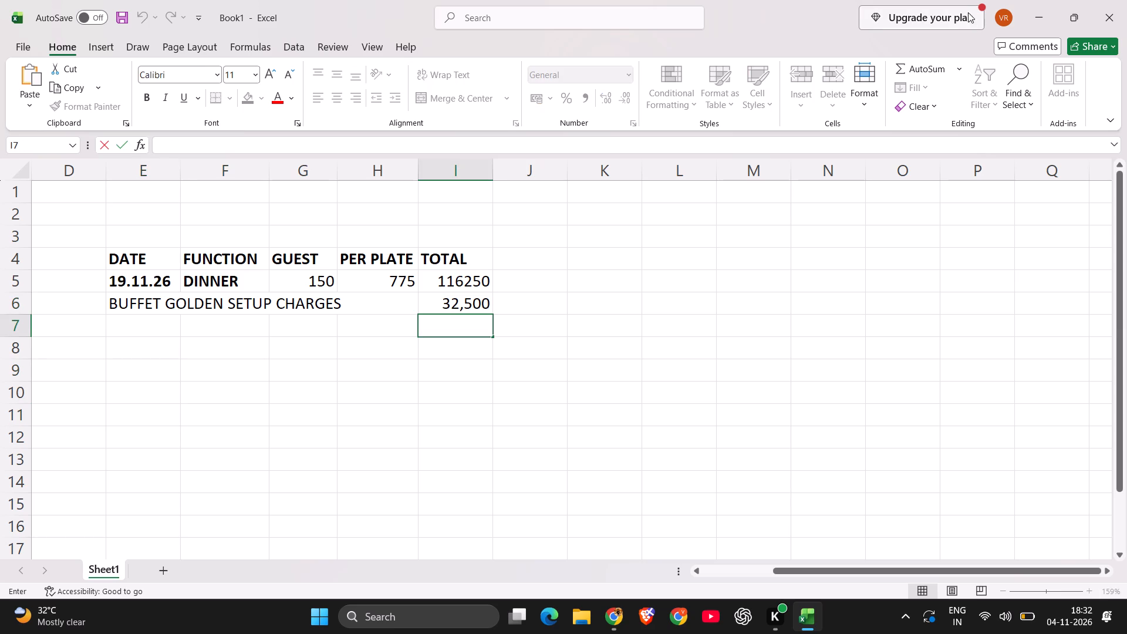
left_click(908, 64)
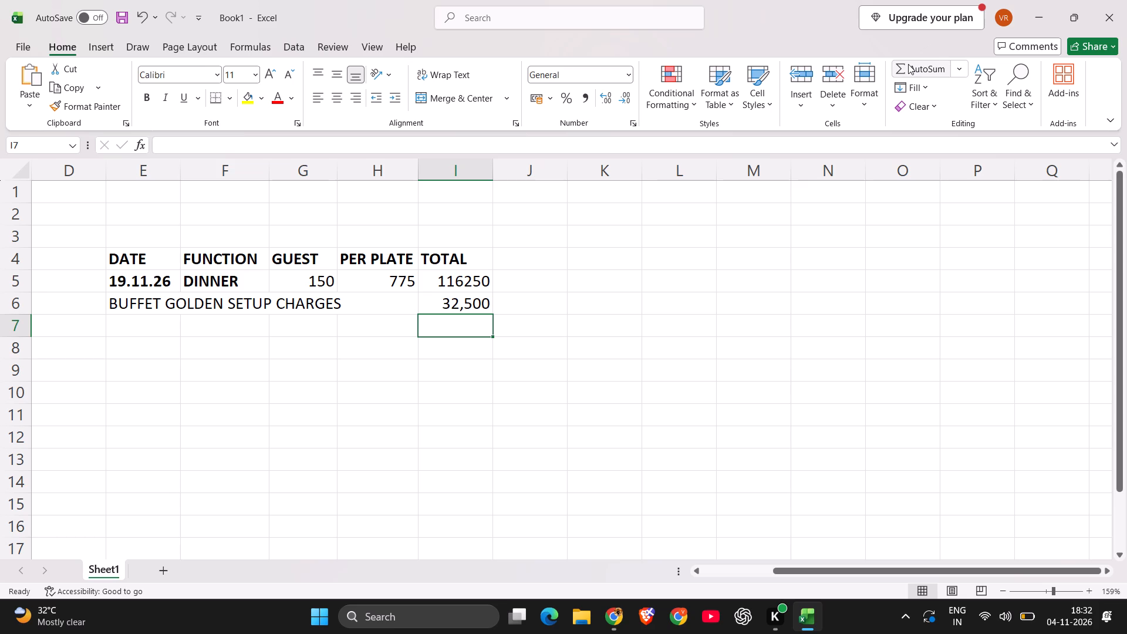
double_click(937, 69)
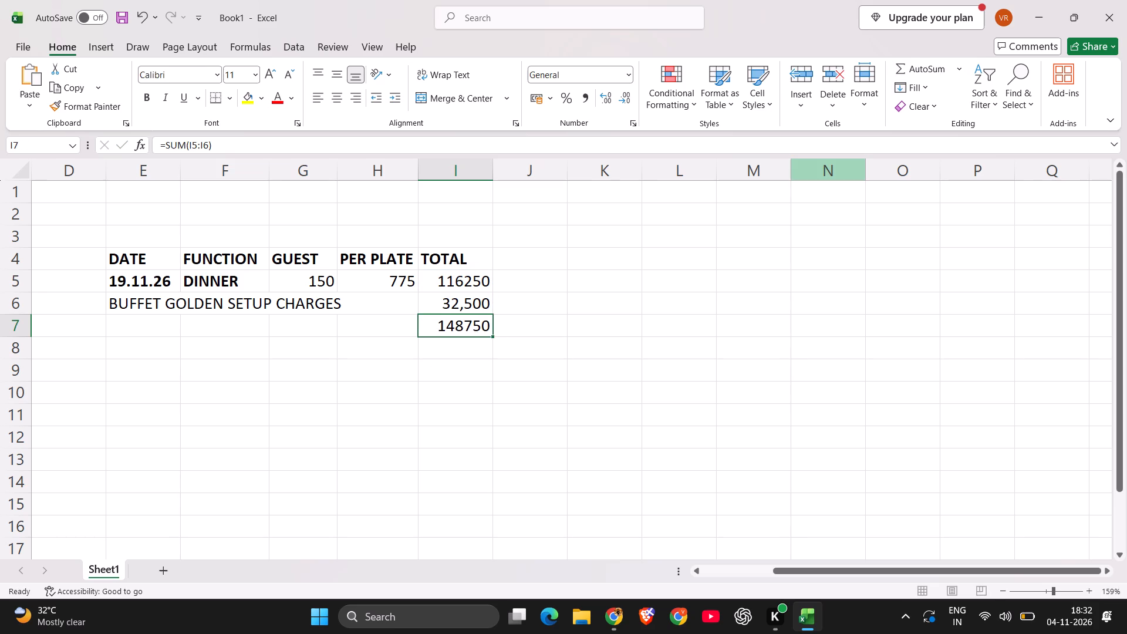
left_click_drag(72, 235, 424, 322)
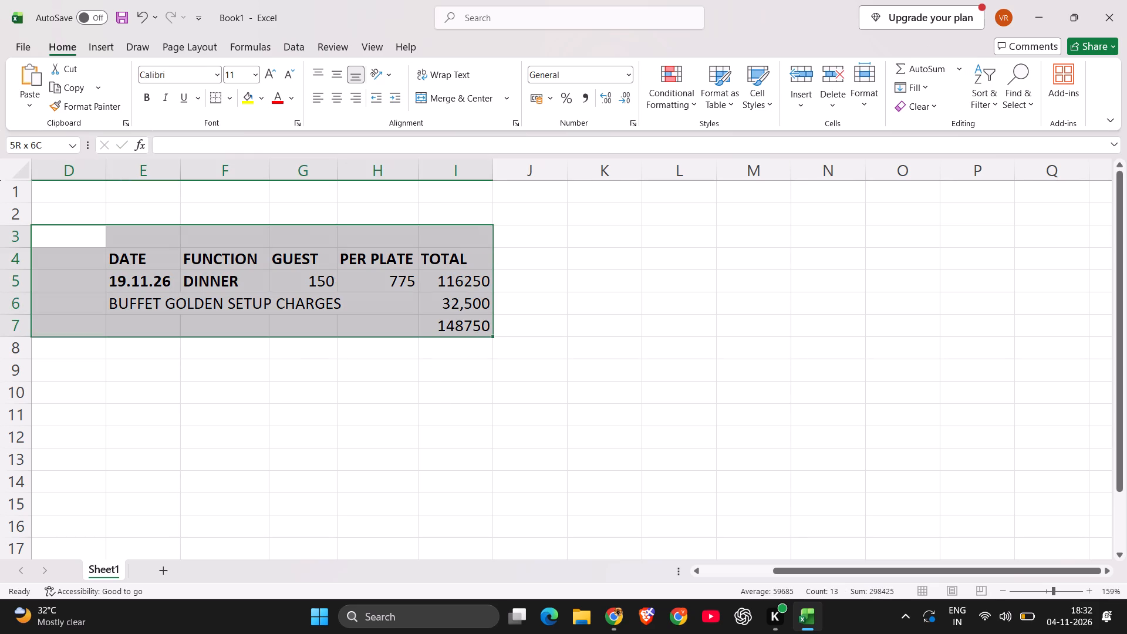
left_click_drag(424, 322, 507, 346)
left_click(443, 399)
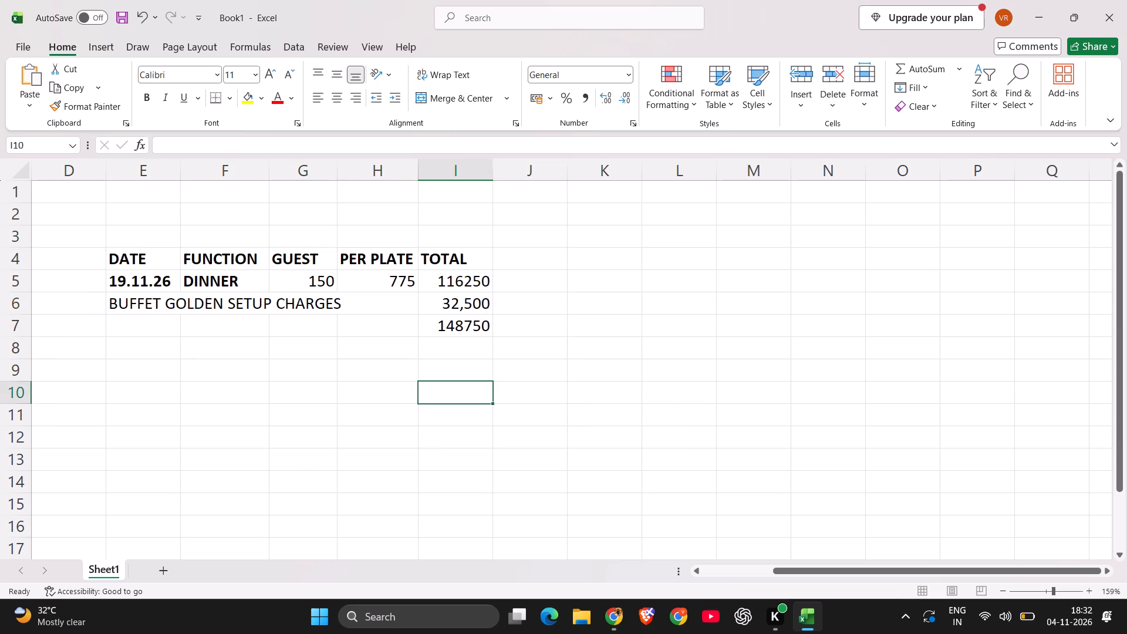
Enter the label TOTAL in H7, beside the summed amount.
left_click(364, 326)
double_click(364, 326)
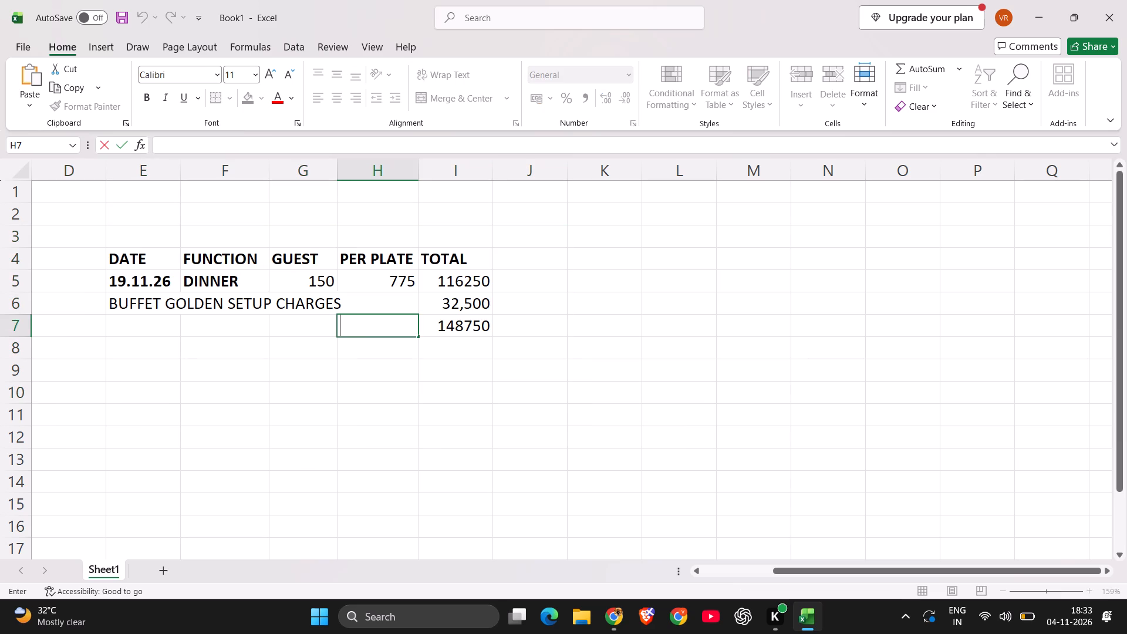
type("TOT")
type("AL")
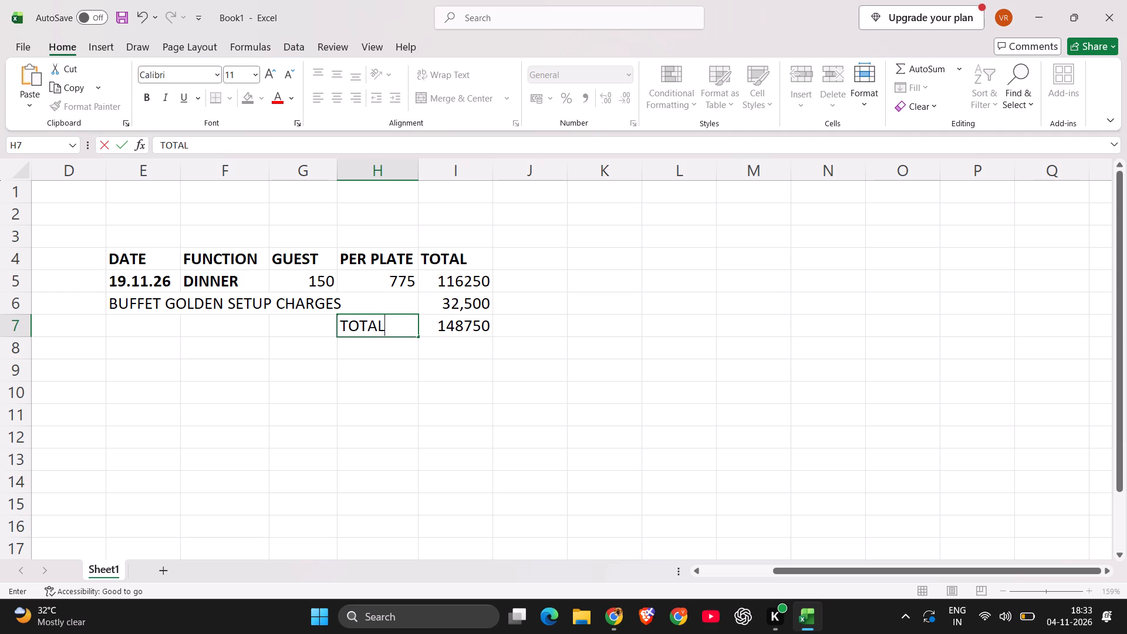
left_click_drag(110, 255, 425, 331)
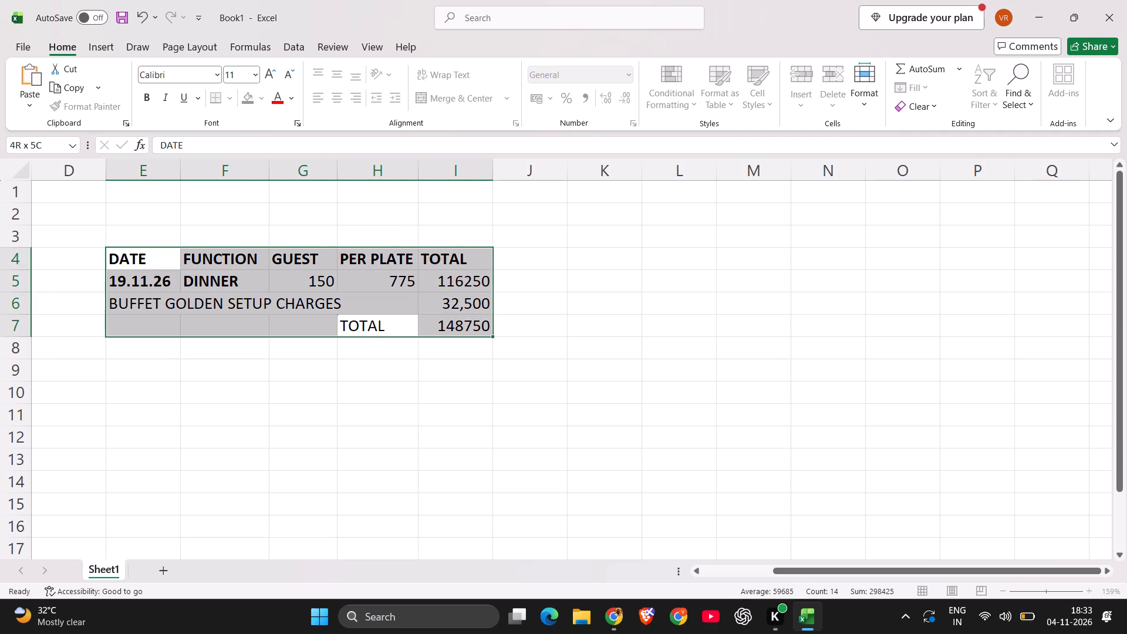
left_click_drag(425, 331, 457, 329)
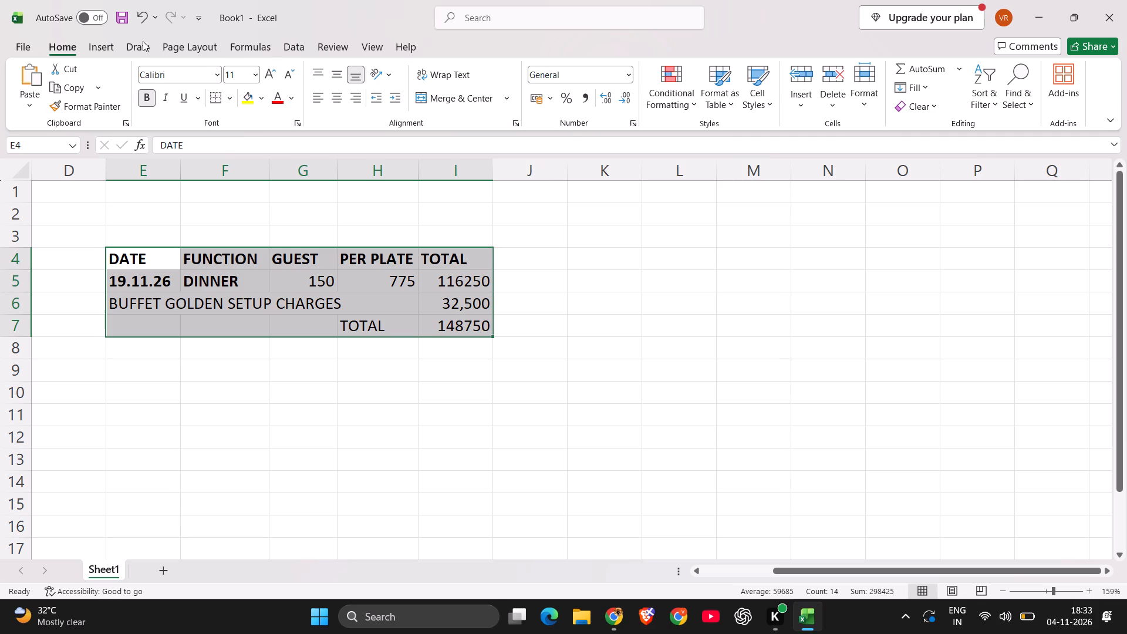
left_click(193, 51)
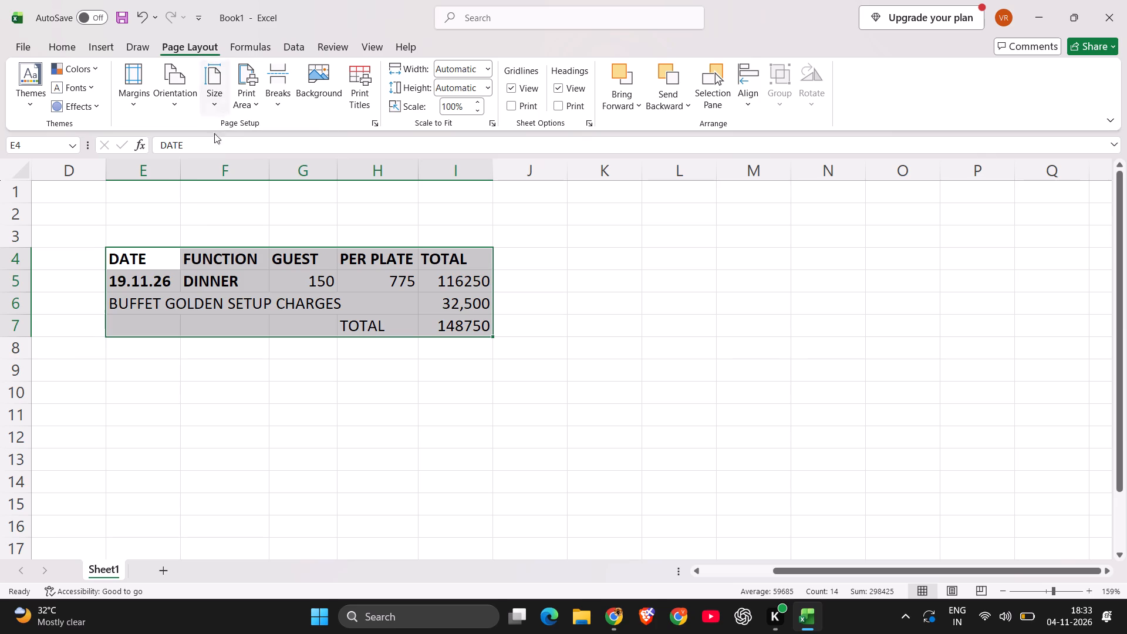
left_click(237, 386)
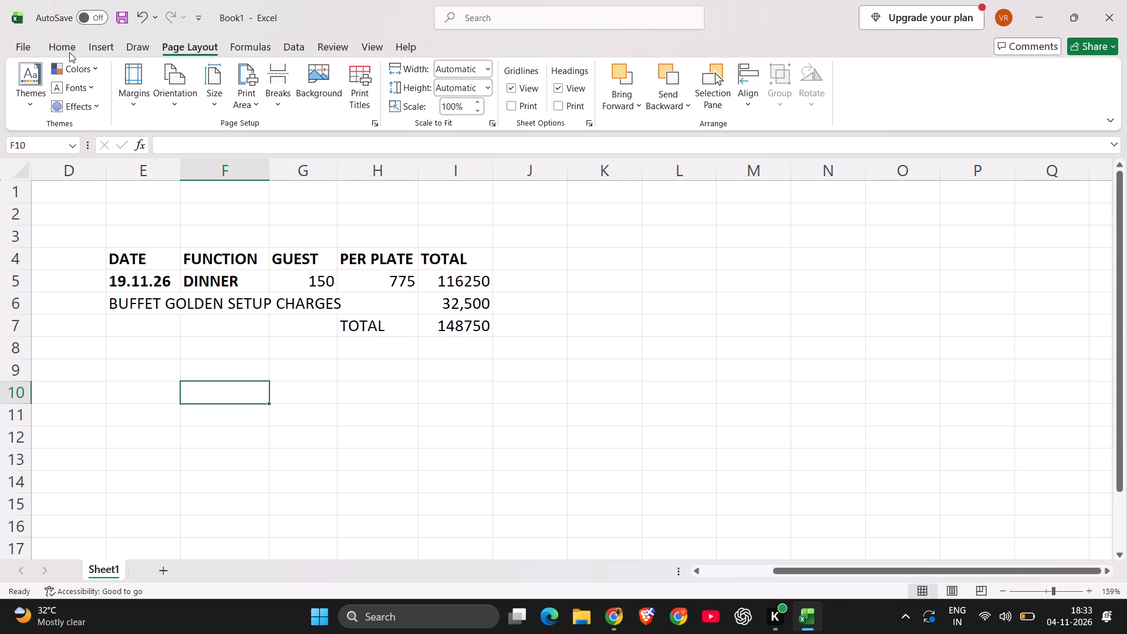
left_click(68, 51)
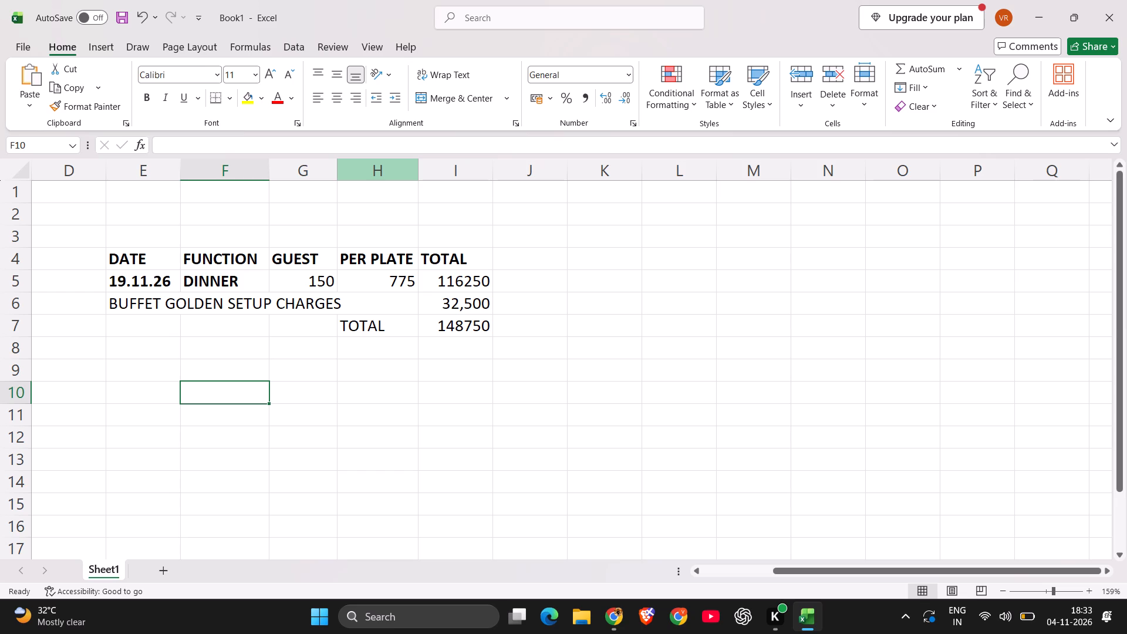
Apply borders to the whole cost table, E4:I7.
left_click_drag(113, 257, 355, 328)
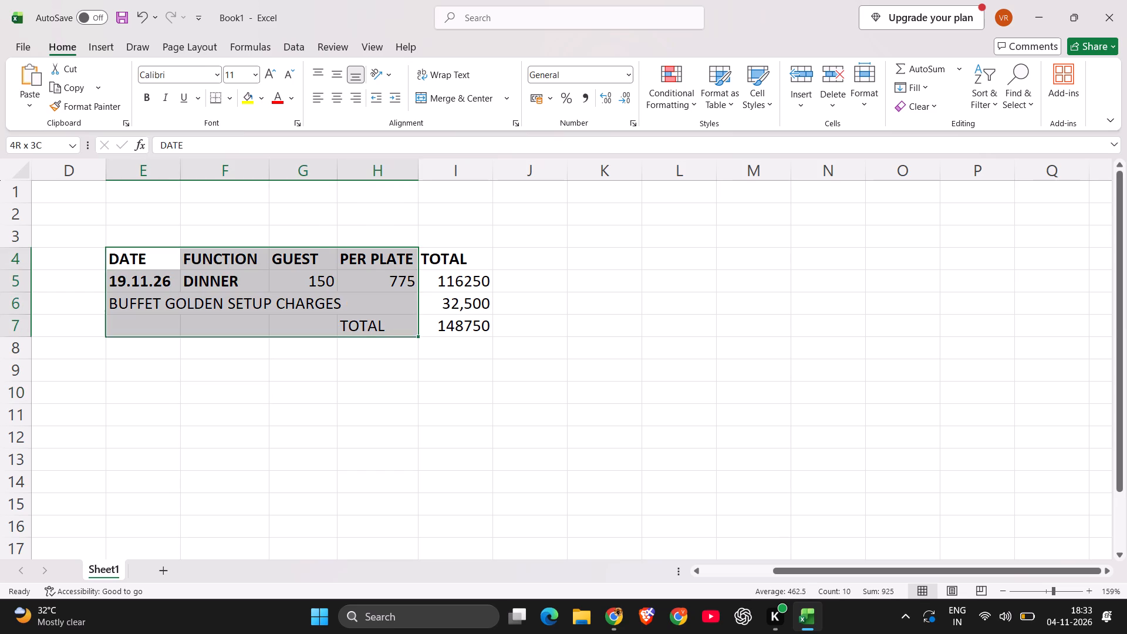
left_click_drag(355, 328, 443, 323)
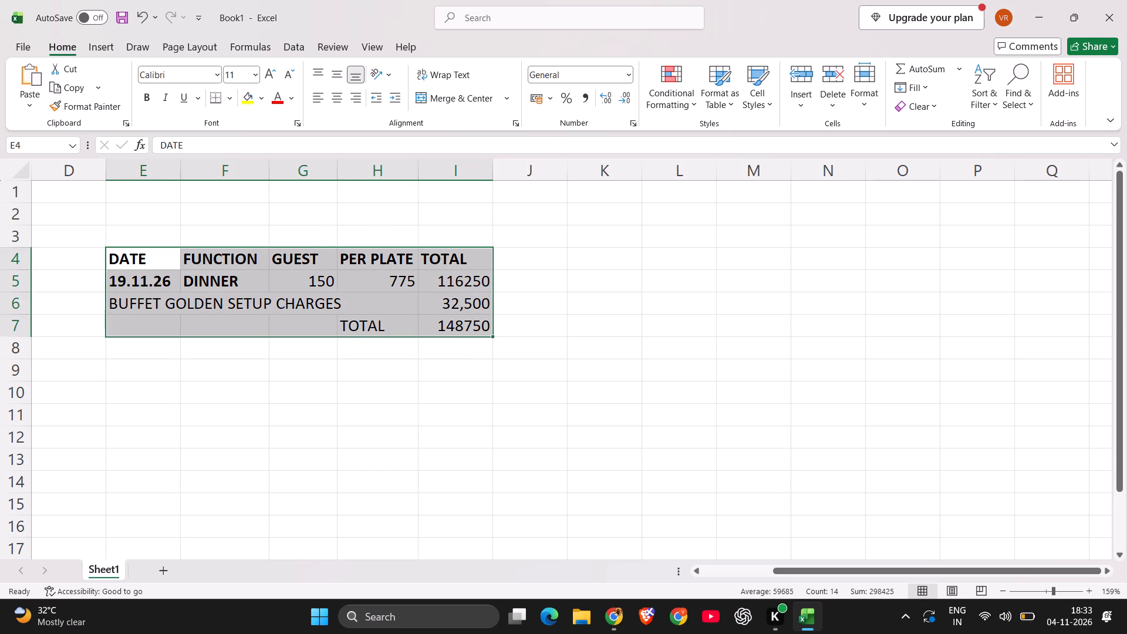
left_click(217, 100)
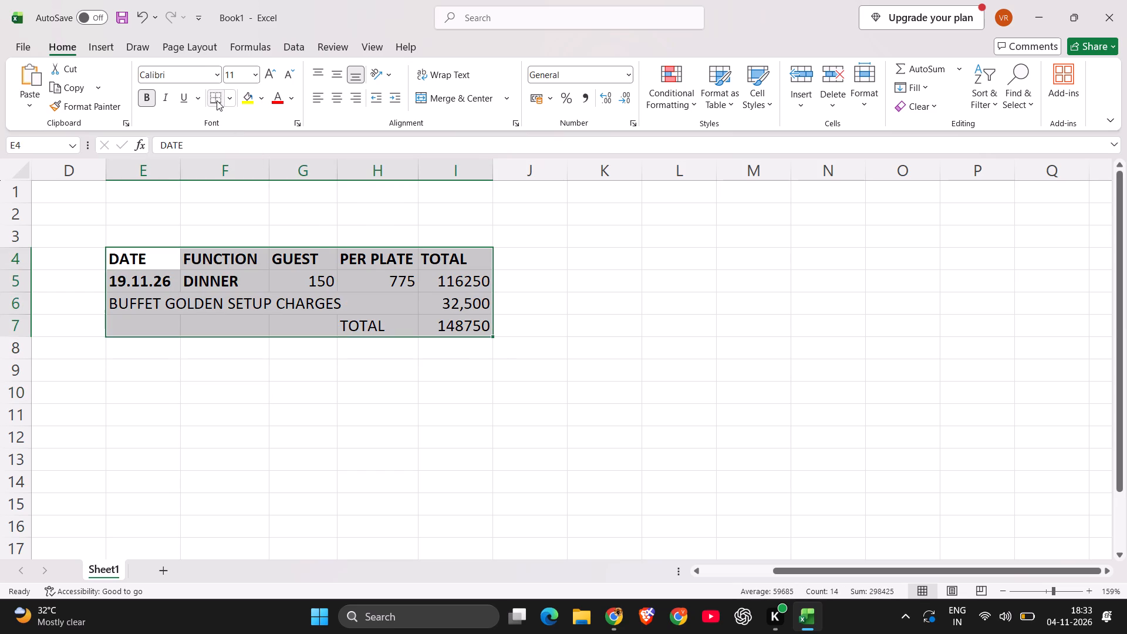
Apply All Borders to the cost table cells E4:I7.
left_click(230, 100)
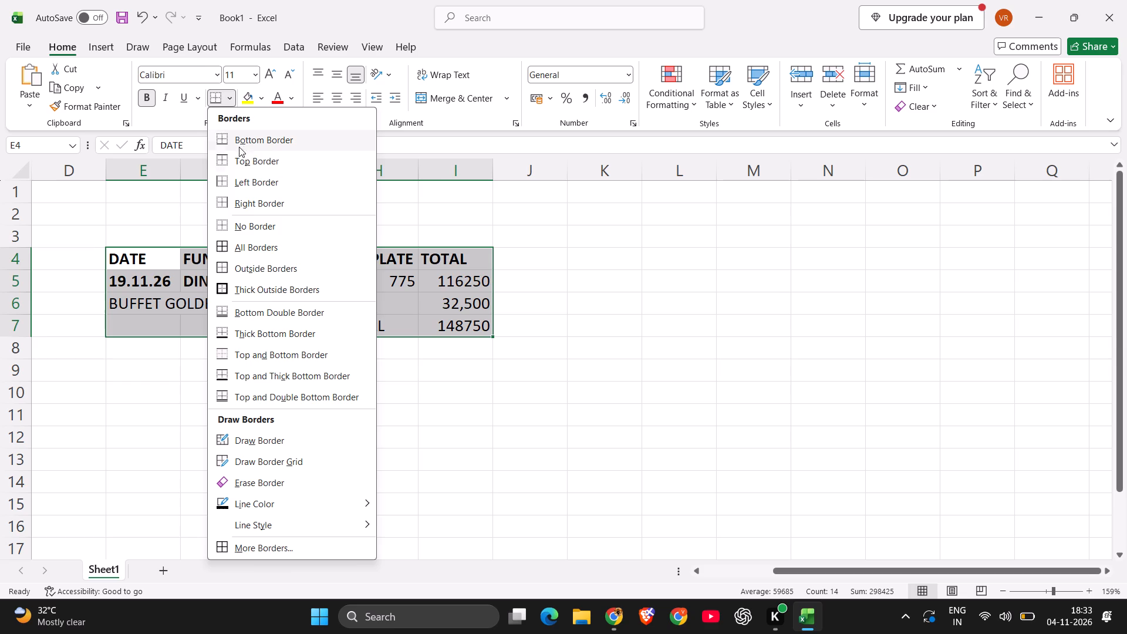
left_click(247, 248)
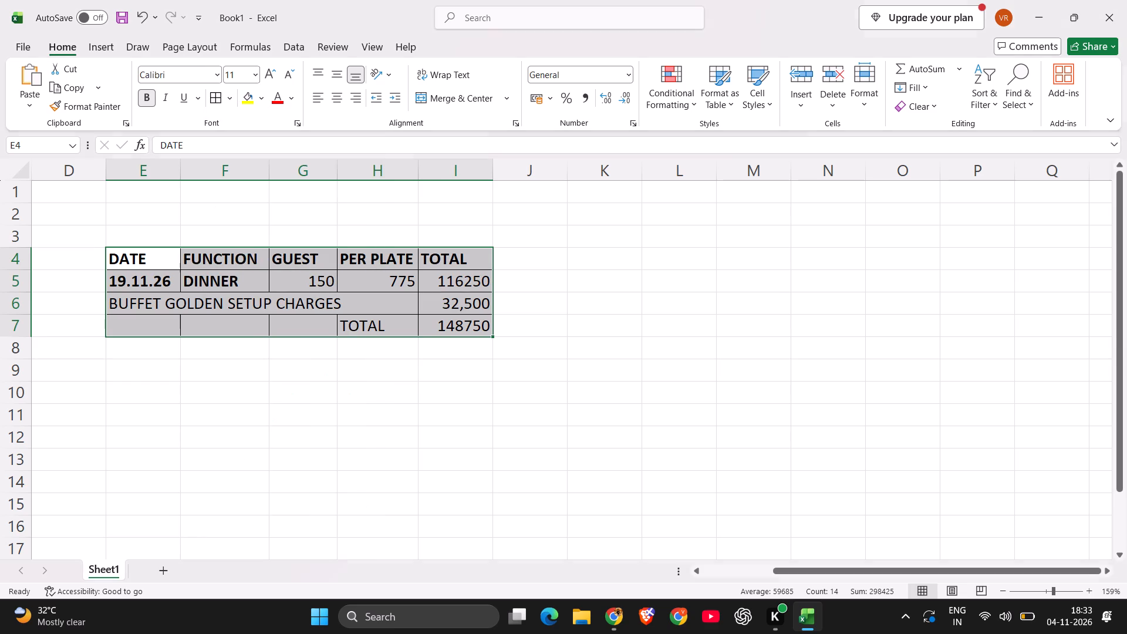
left_click(279, 430)
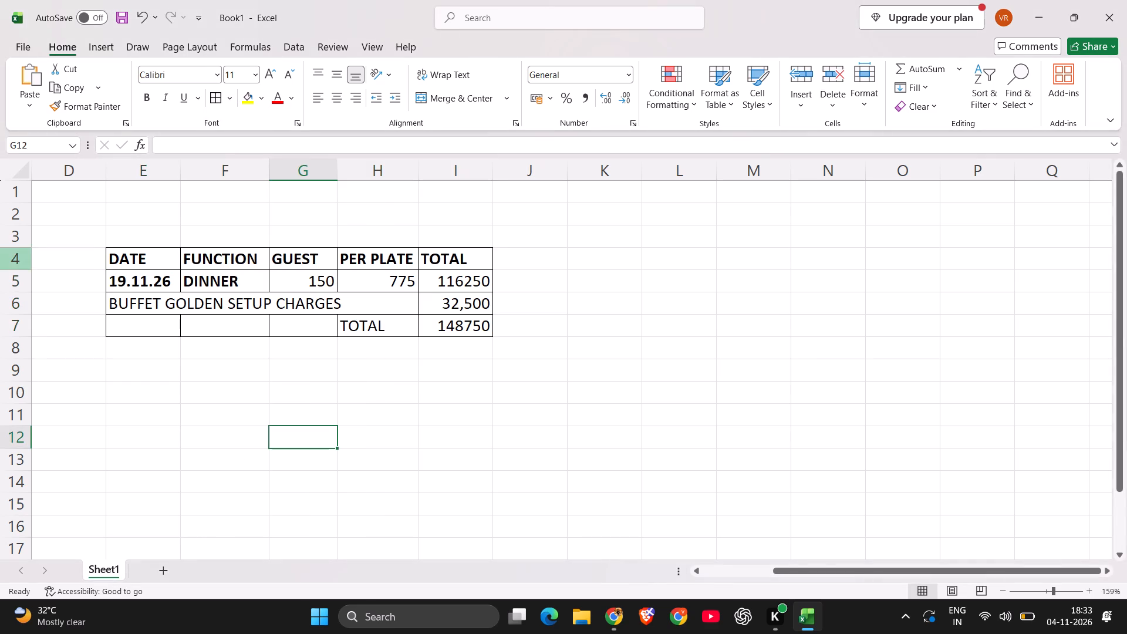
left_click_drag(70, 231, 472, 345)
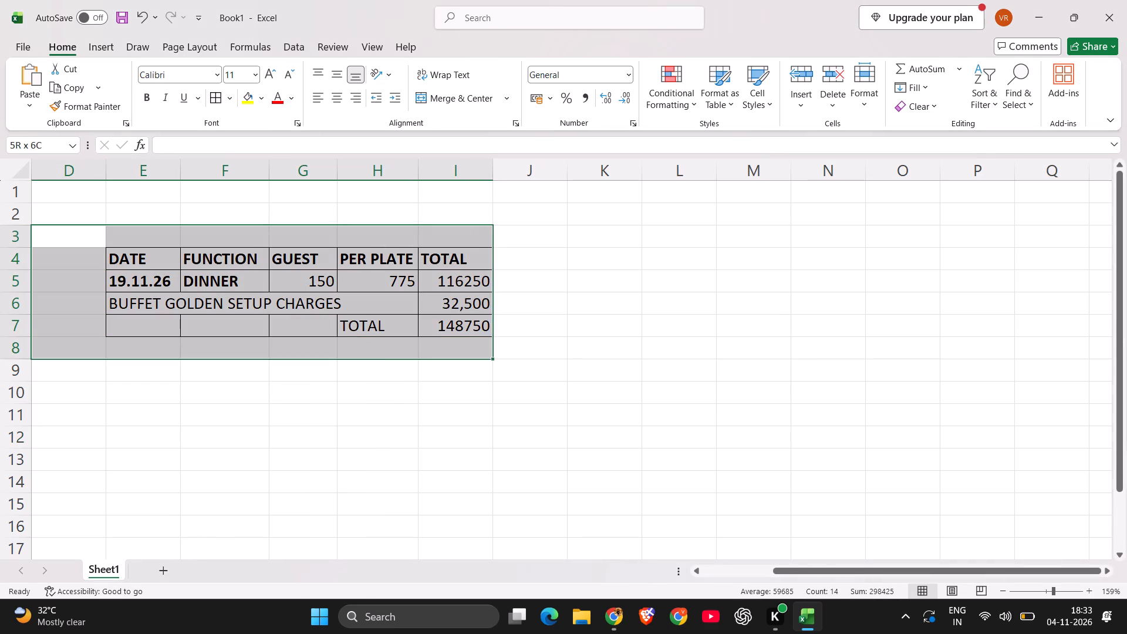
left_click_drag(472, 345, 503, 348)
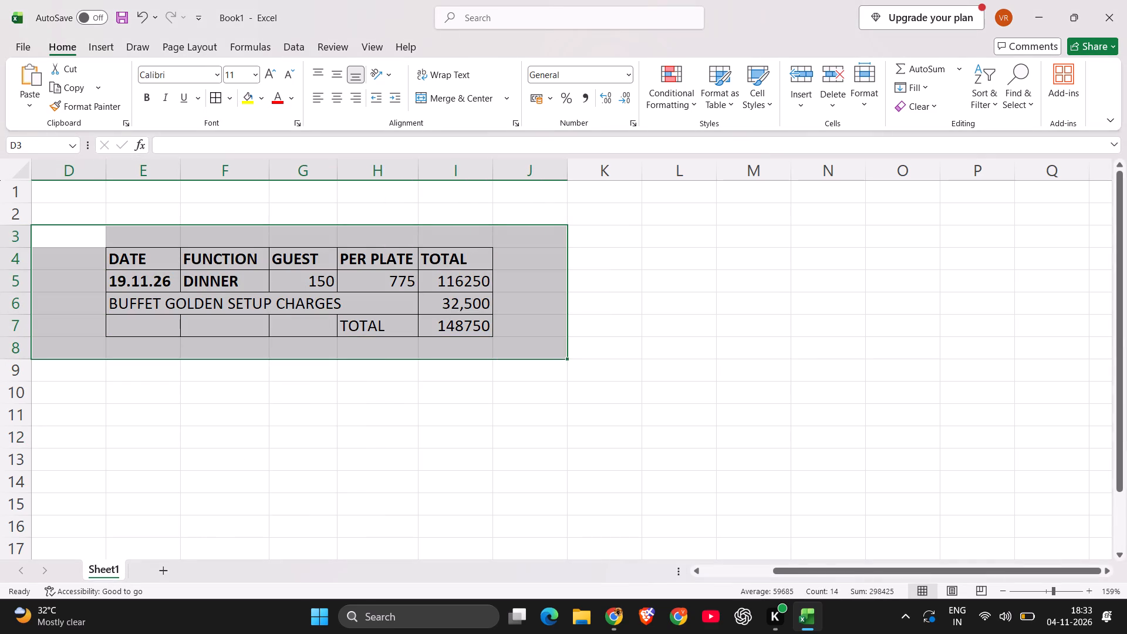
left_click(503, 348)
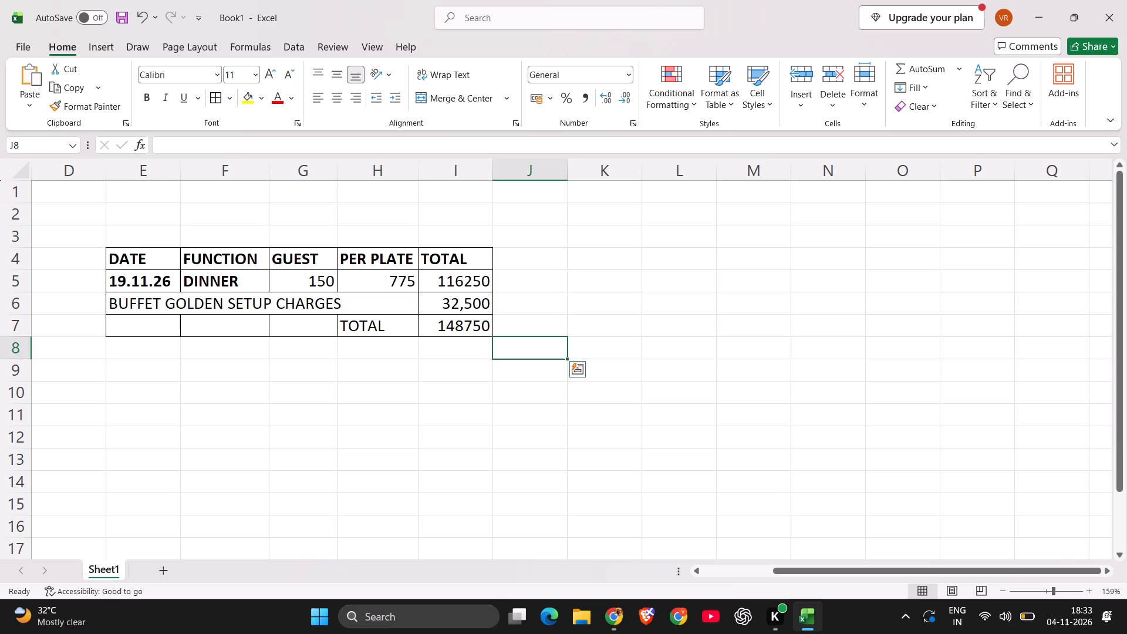
Format the TOTAL column amounts, I3:I8, in comma style with no decimal places.
left_click_drag(456, 230, 461, 338)
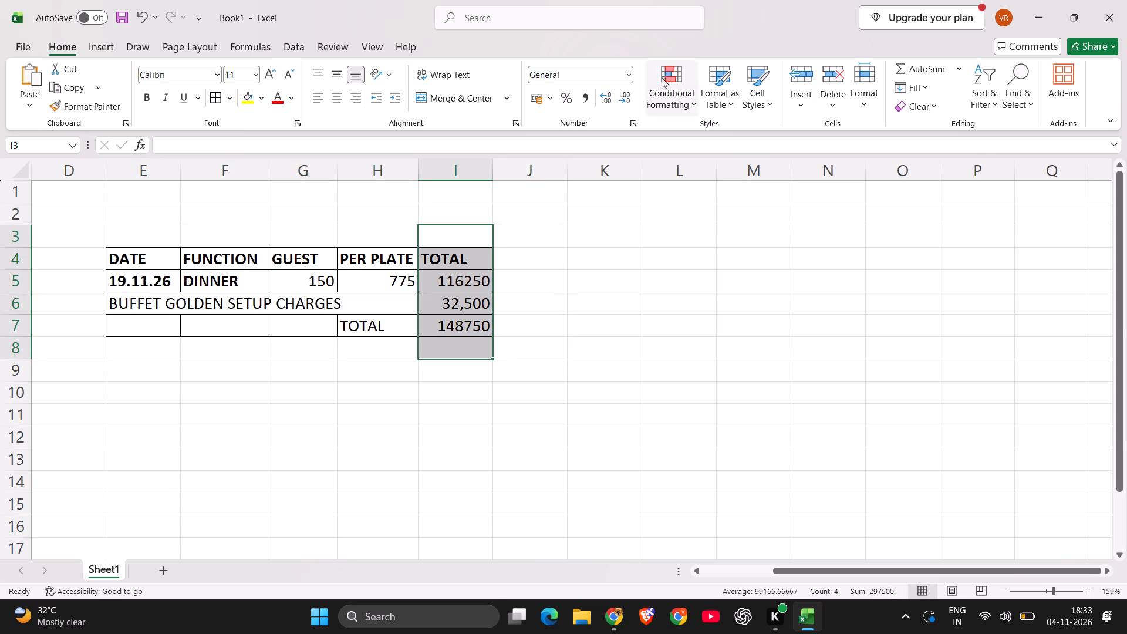
left_click(582, 103)
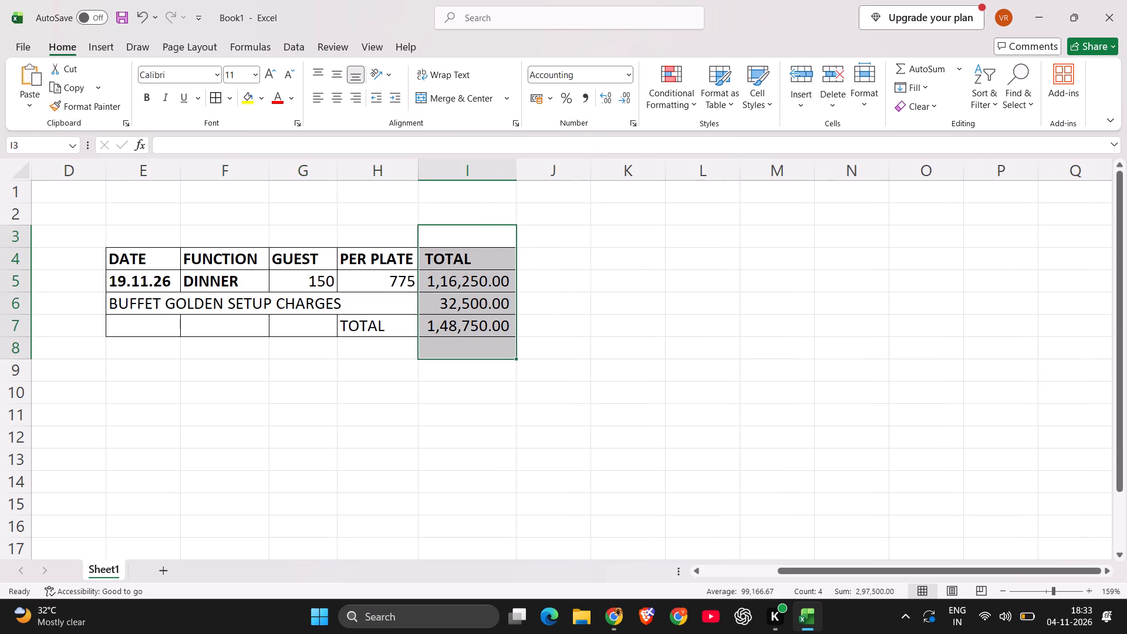
double_click(625, 98)
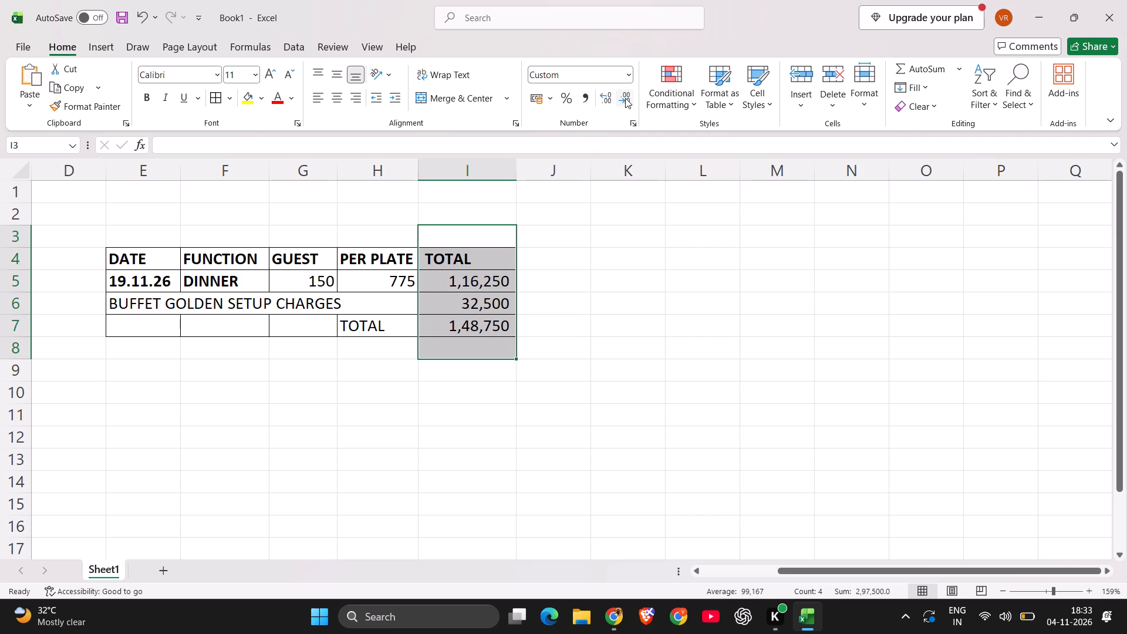
left_click(571, 387)
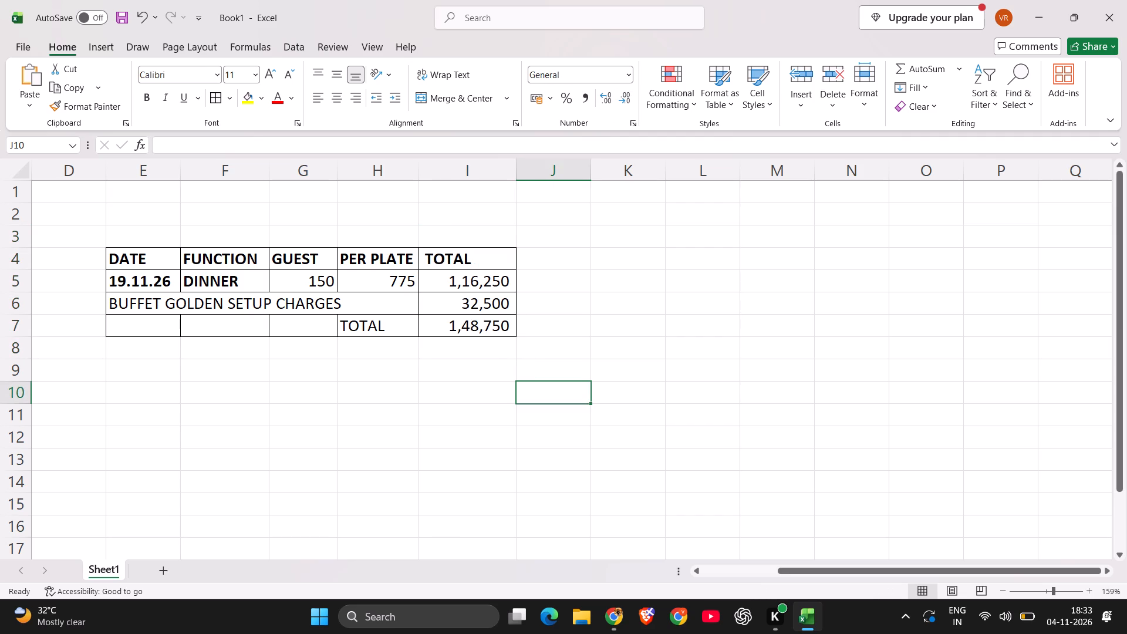
Copy the cost table together with its surrounding blank cells, D3:J8.
left_click_drag(86, 239, 547, 353)
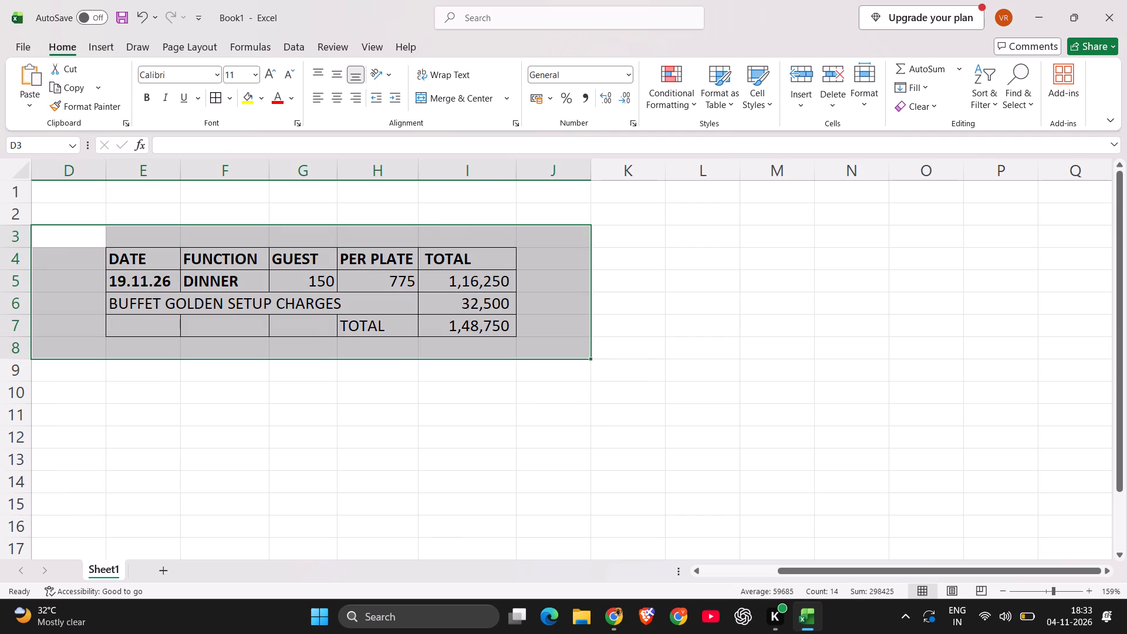
key("ctrl+c")
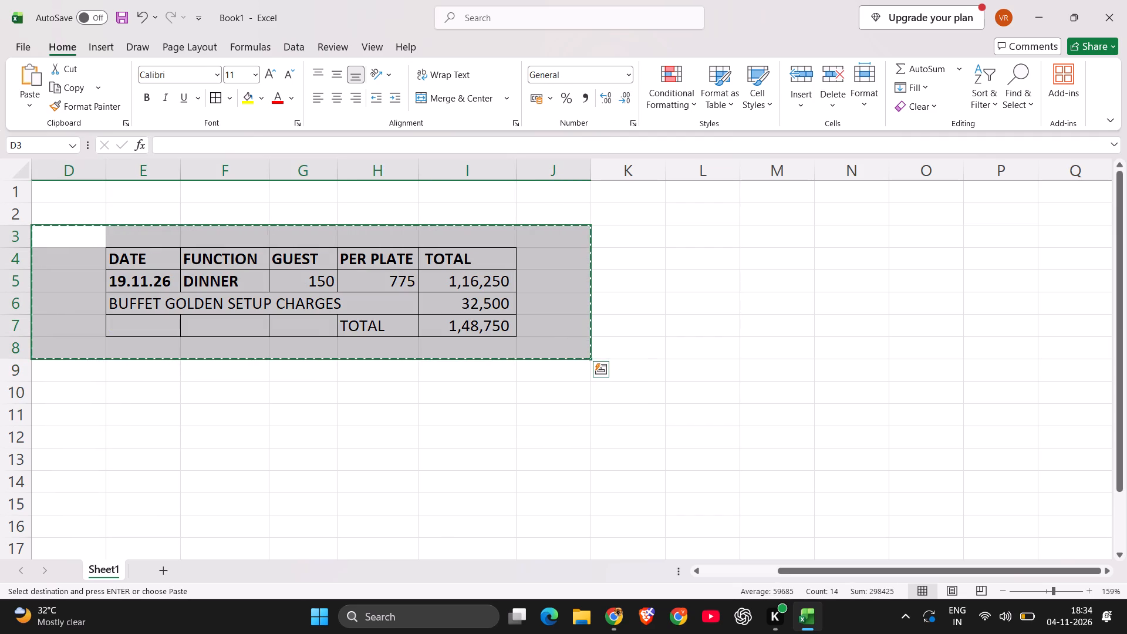
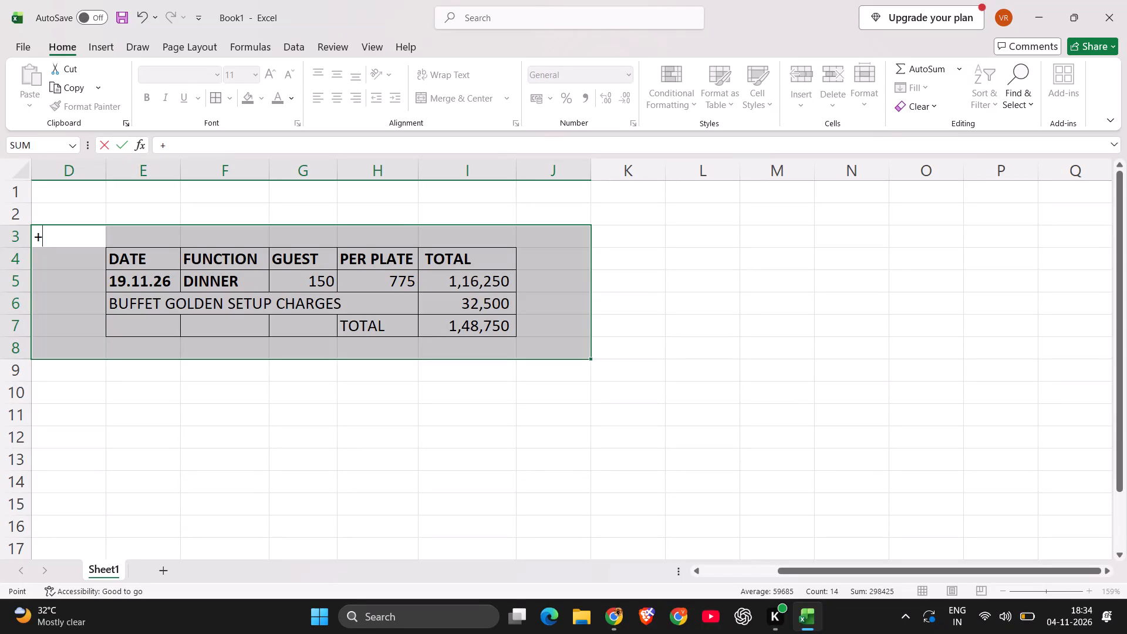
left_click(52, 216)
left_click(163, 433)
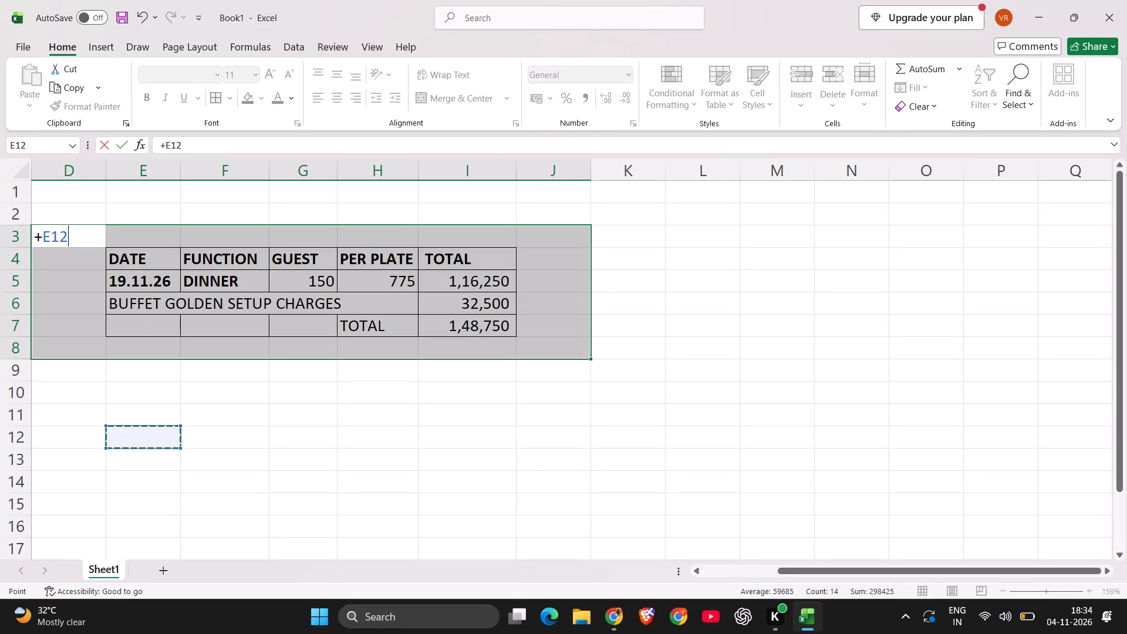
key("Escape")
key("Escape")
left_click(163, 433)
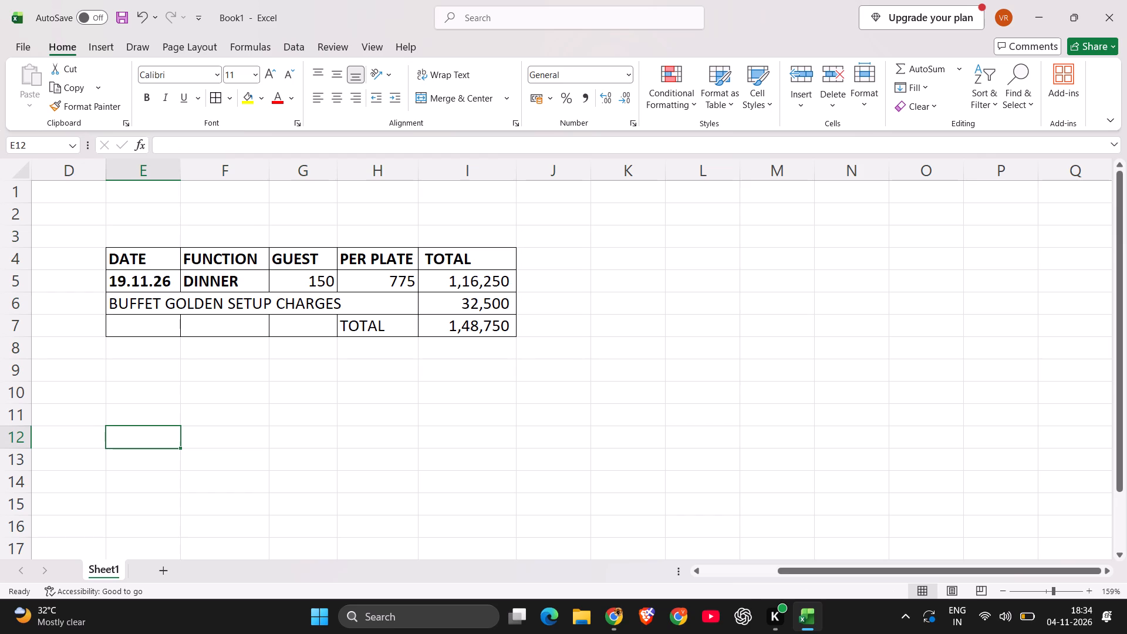
Copy the finished cost table together with its surrounding blank cells, range D3:J8.
left_click_drag(75, 237, 528, 355)
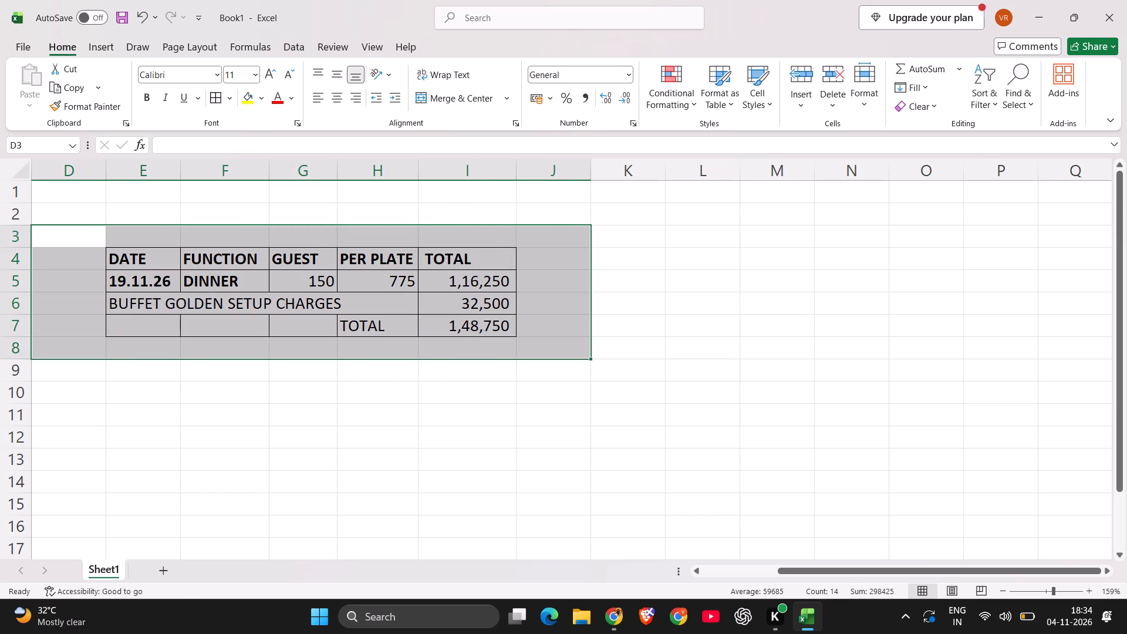
key("ctrl+c")
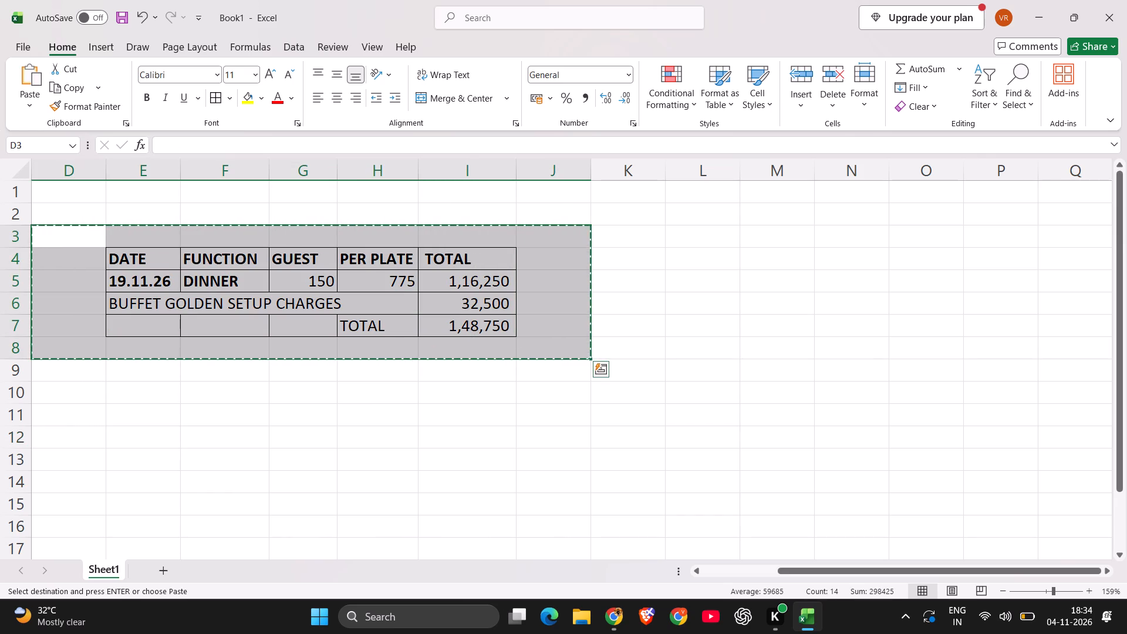
right_click(528, 355)
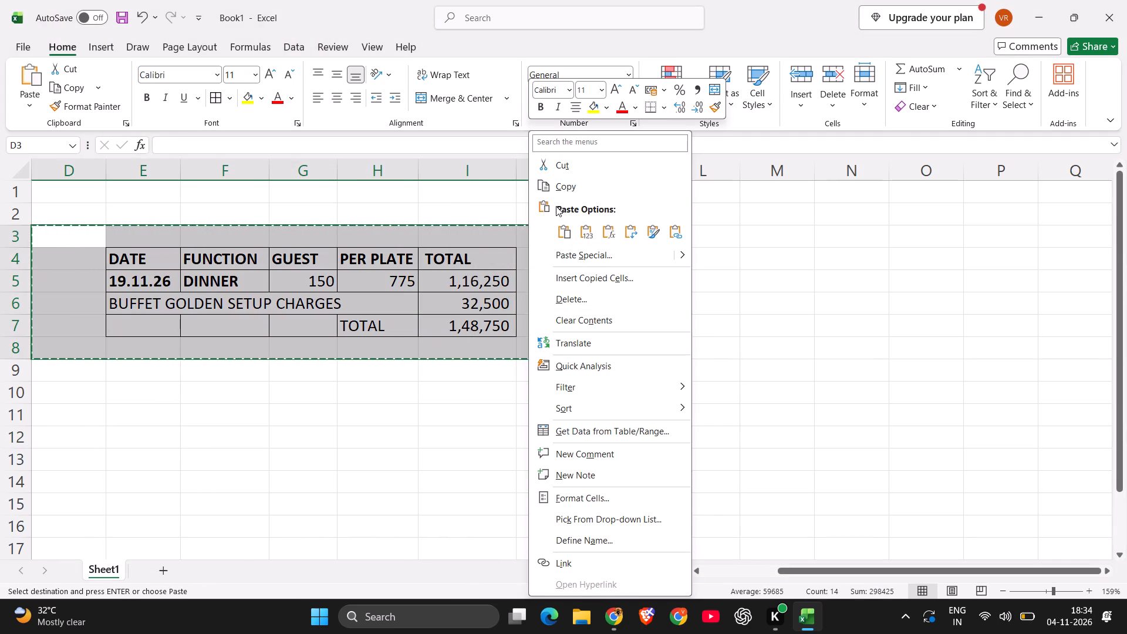
left_click(563, 189)
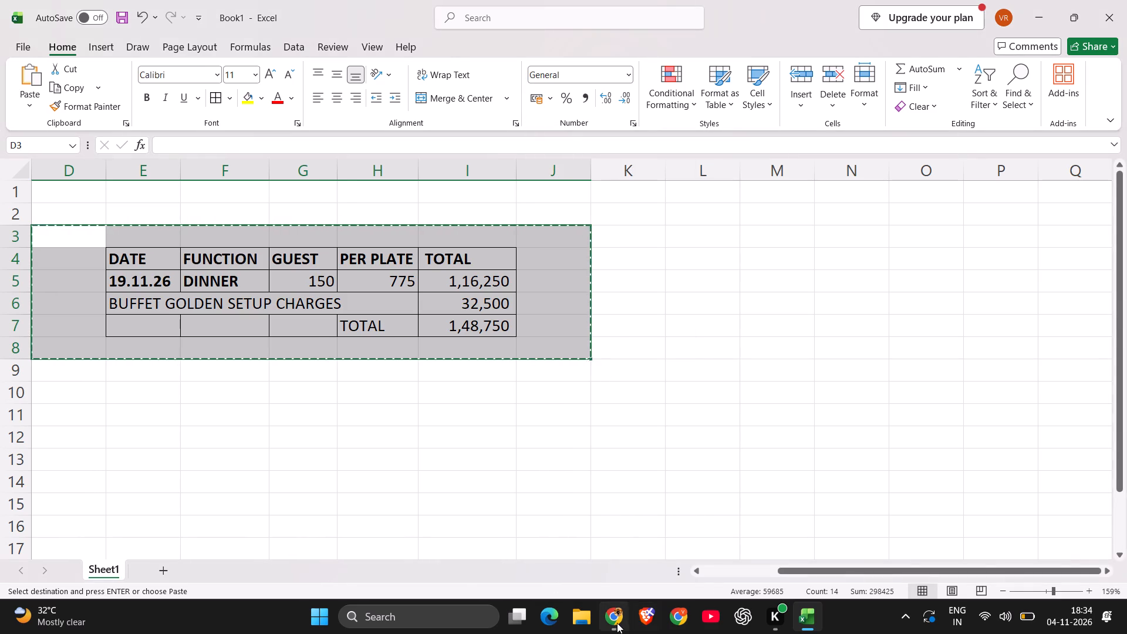